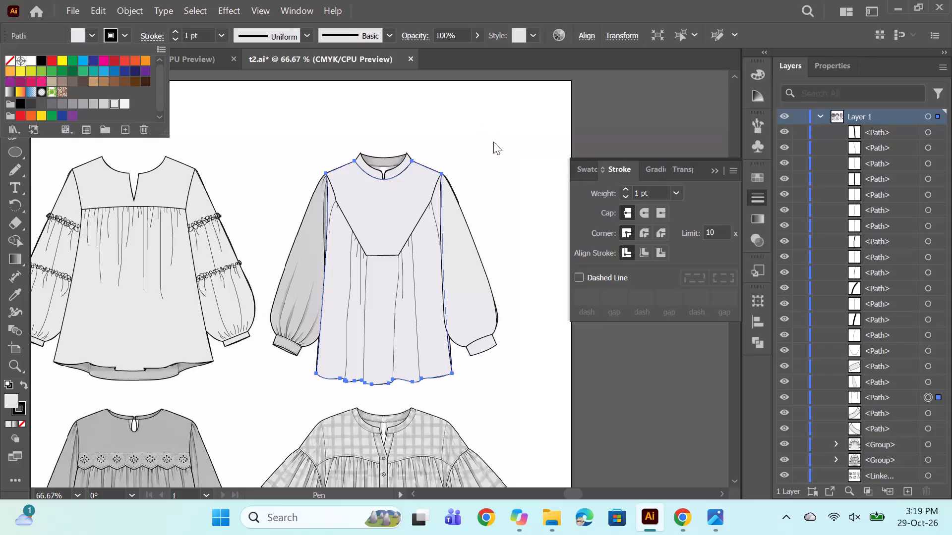
Hide the right sleeve shape of the stand-collar blouse to reveal the reference image's folds beneath it.
ctrl+click(535, 233)
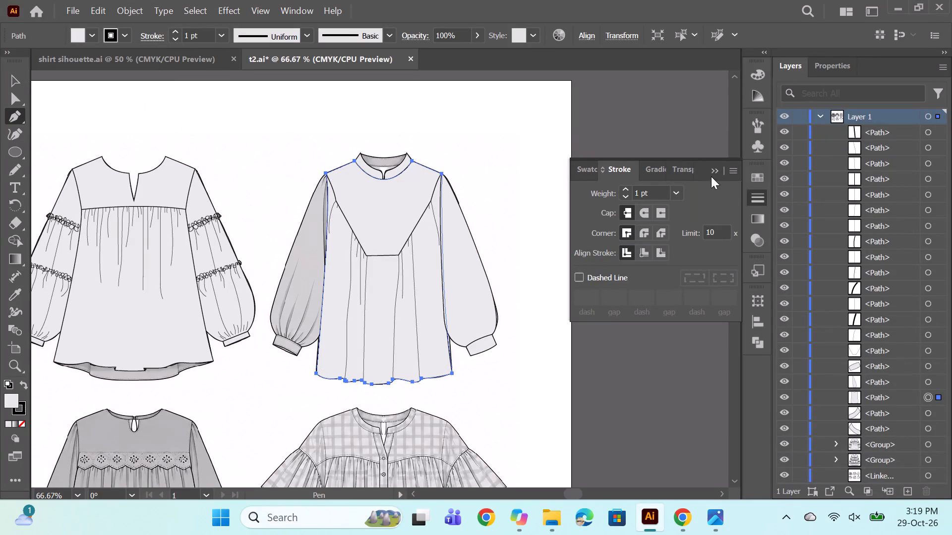
click(711, 173)
scroll(855, 296, down, 2)
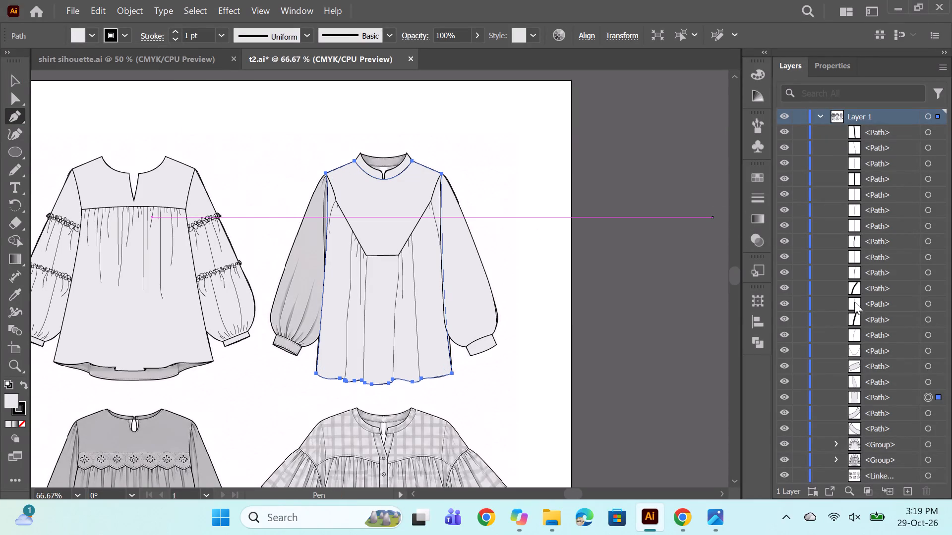
drag(789, 377, 786, 382)
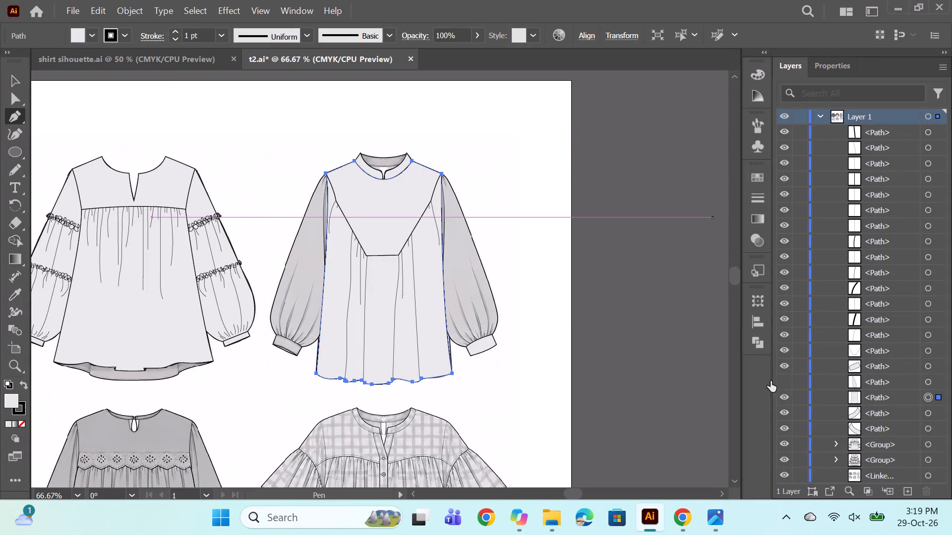
Trace the three long fold lines rising from the right cuff with the Pencil tool, following the reference shading.
alt+scroll(497, 304, up, 2)
scroll(308, 98, down, 2)
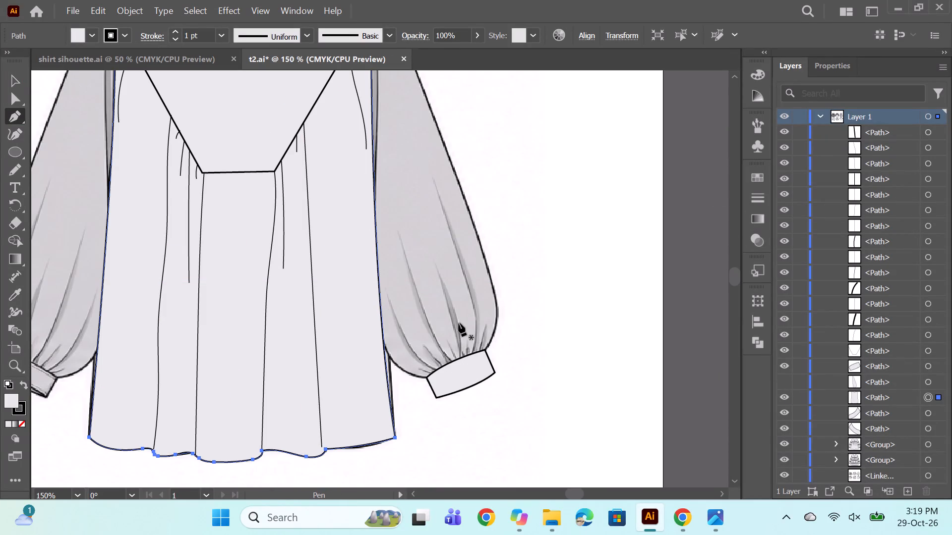
click(13, 172)
alt+scroll(402, 302, up, 1)
drag(471, 381, 471, 381)
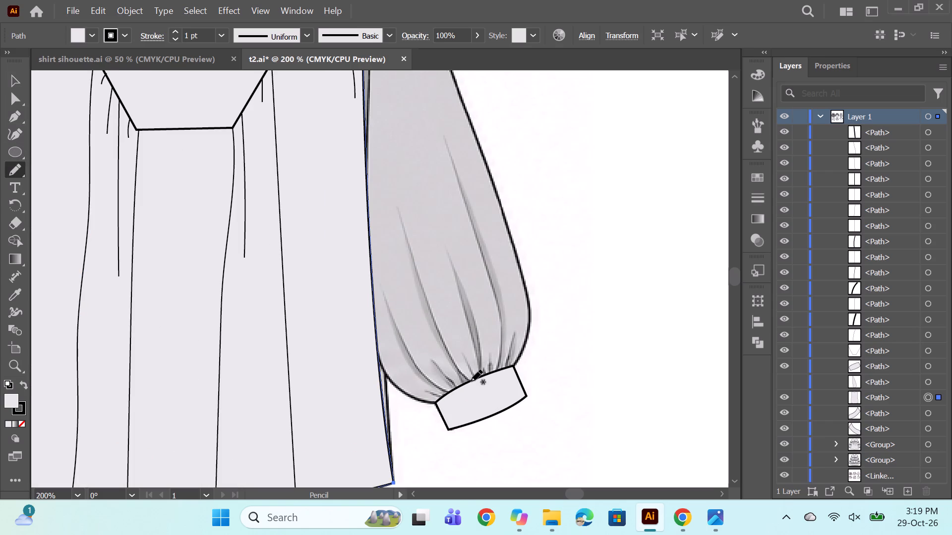
drag(471, 381, 416, 267)
drag(416, 267, 398, 206)
drag(479, 377, 471, 324)
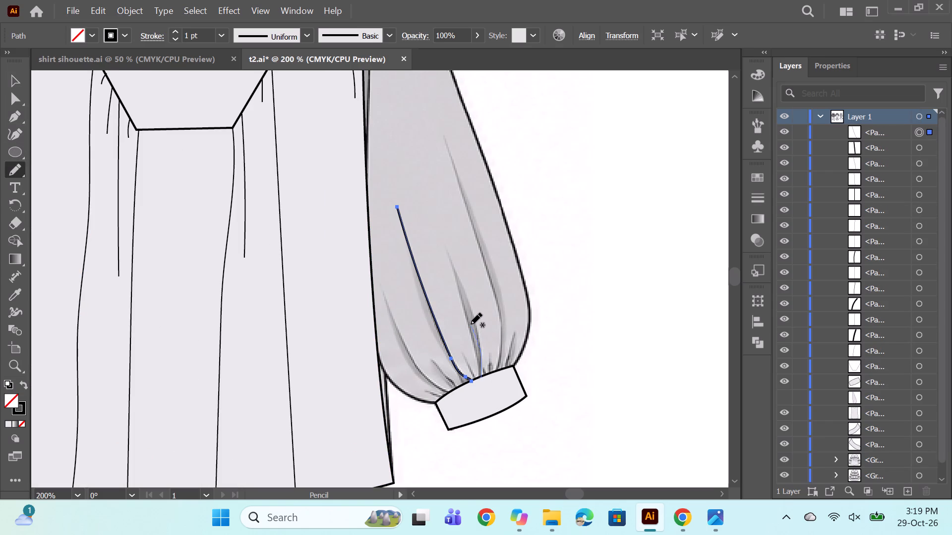
drag(471, 324, 445, 243)
drag(497, 370, 500, 335)
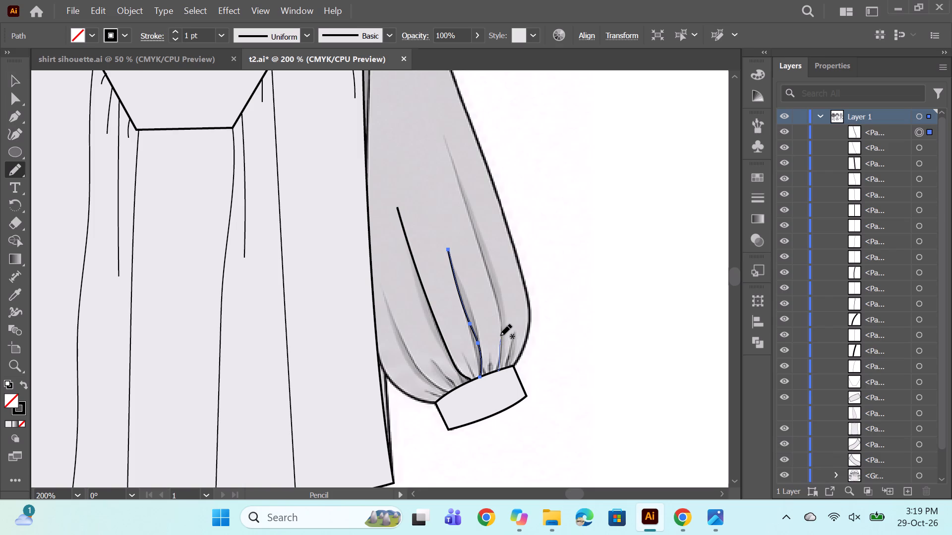
drag(500, 335, 455, 145)
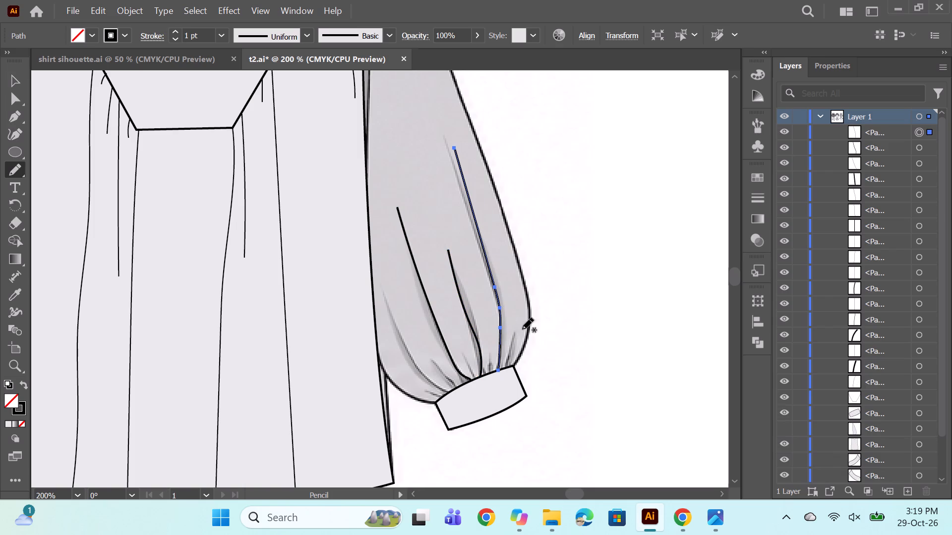
Trace five short gather lines along the right cuff's upper edge and the curved fold near the sleeve's inner side.
drag(506, 367, 519, 328)
drag(490, 373, 490, 354)
drag(476, 378, 467, 351)
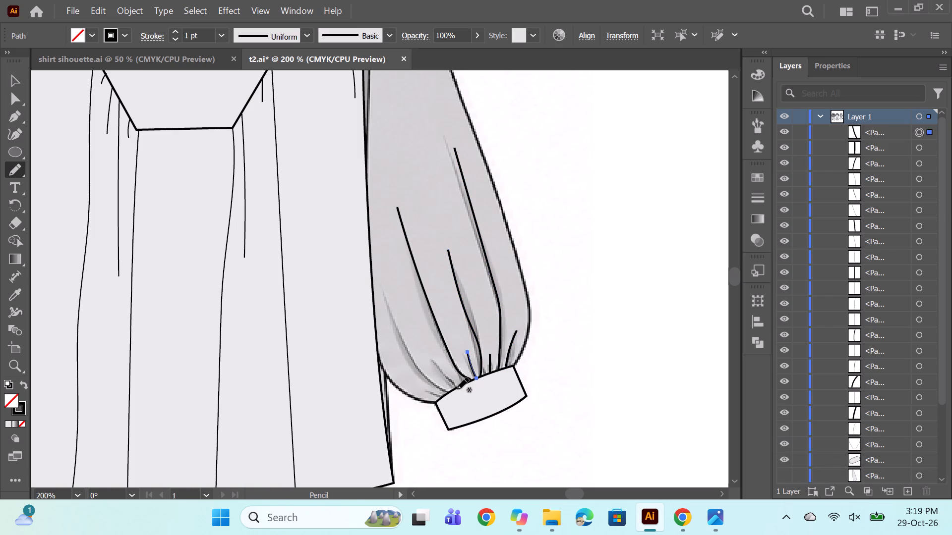
drag(457, 389, 435, 363)
drag(446, 391, 421, 371)
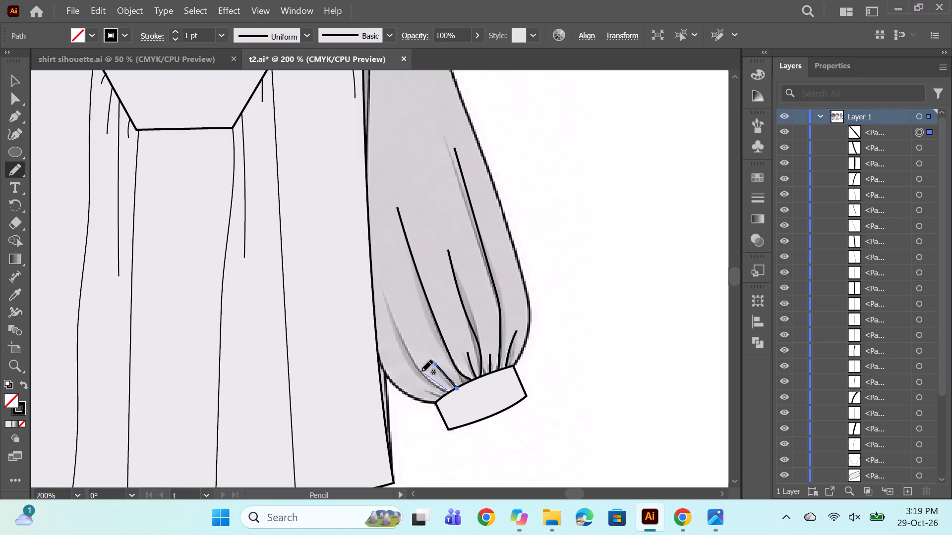
drag(421, 371, 386, 292)
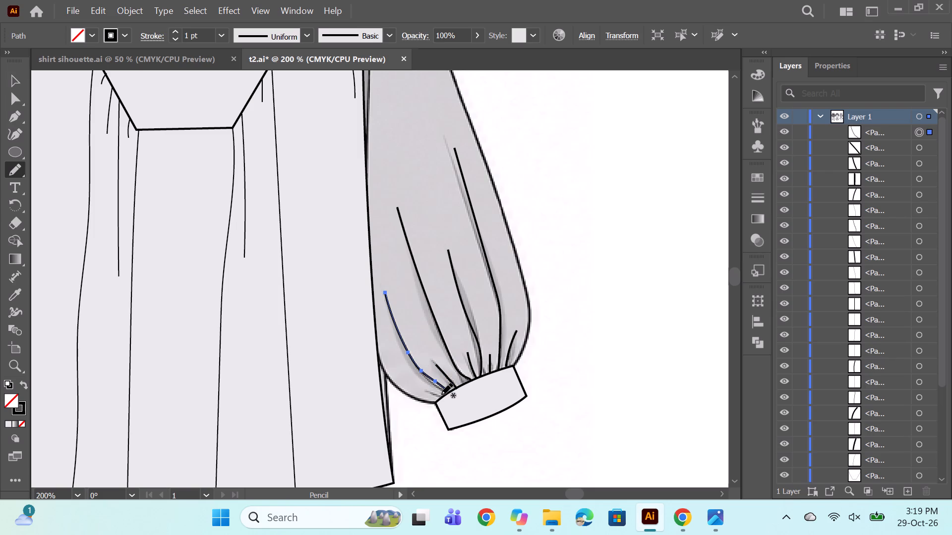
drag(440, 397, 422, 393)
Select the nine new fold and gather lines on the right sleeve and set their stroke weight to 0.5 pt.
alt+scroll(492, 331, down, 2)
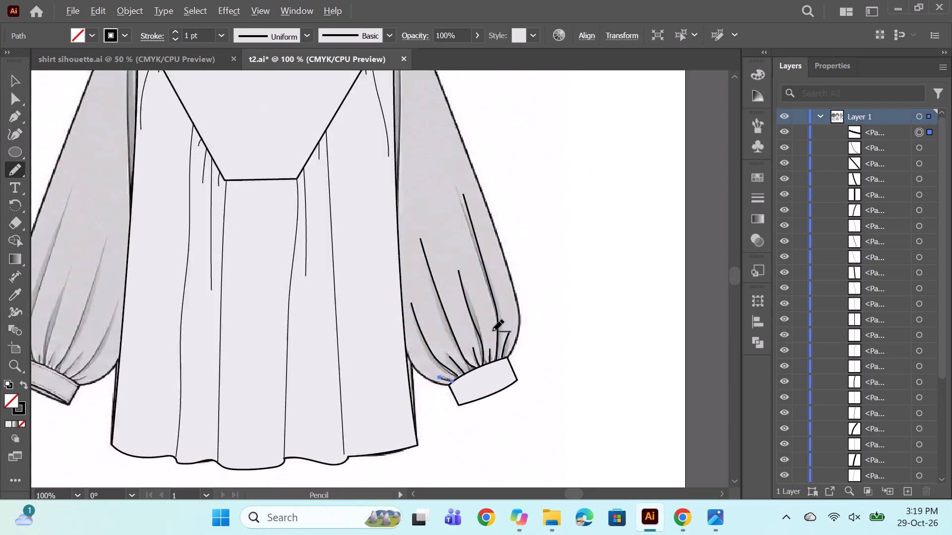
alt+scroll(504, 324, down, 2)
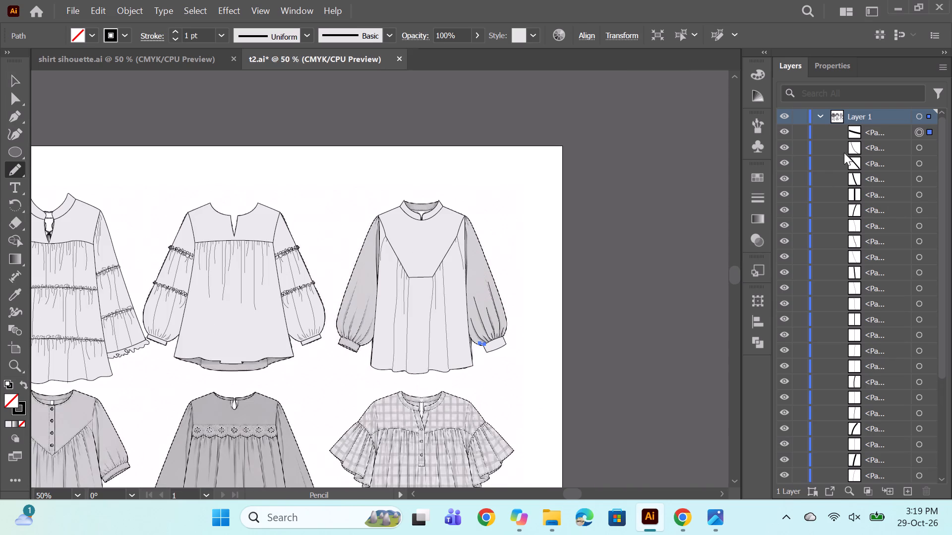
shift+click(920, 210)
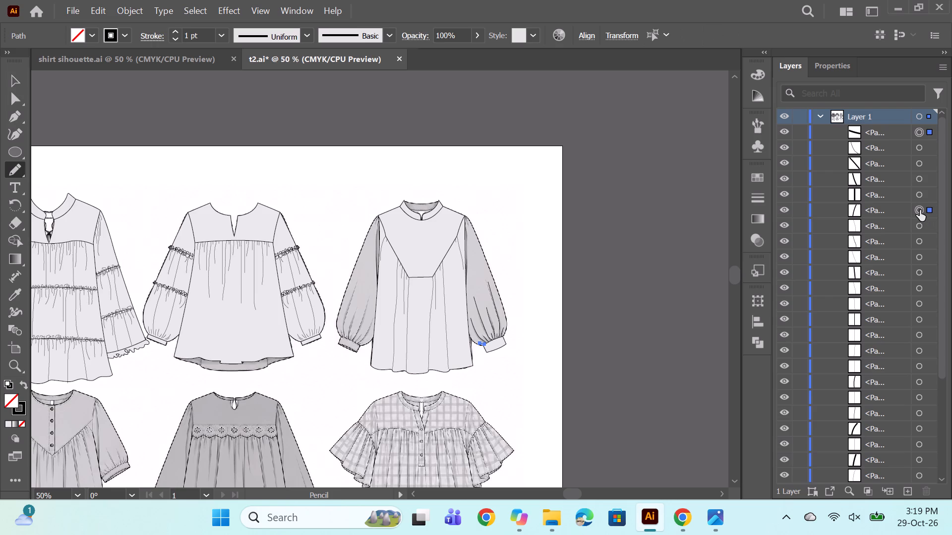
click(919, 136)
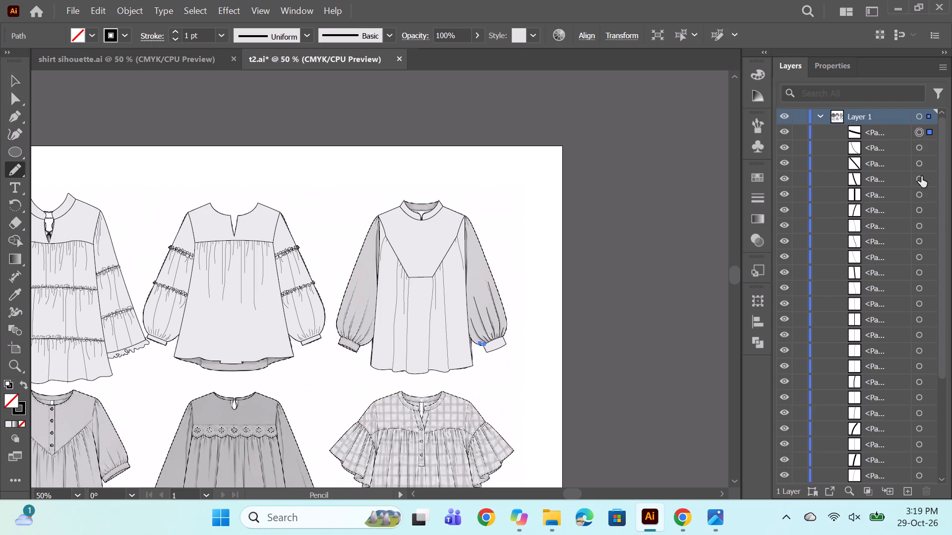
shift+click(920, 195)
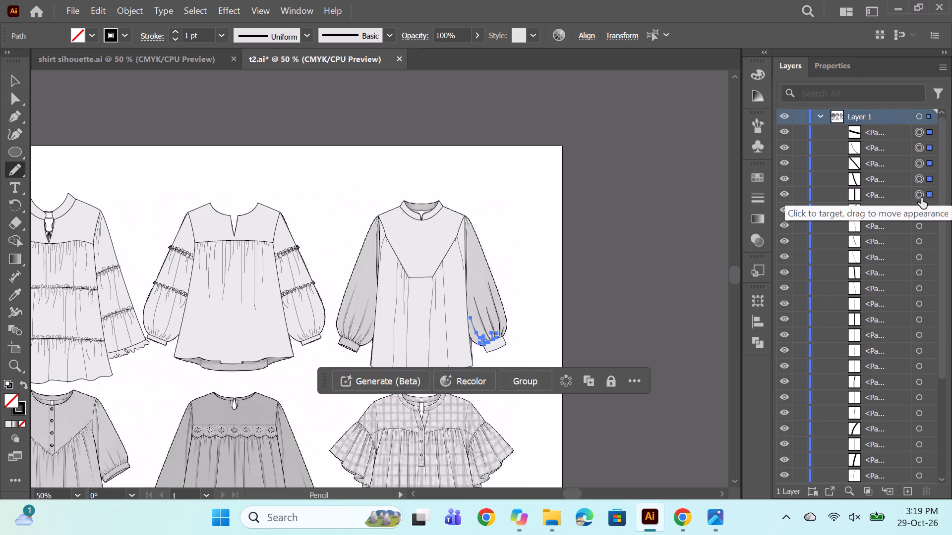
shift+click(921, 208)
shift+click(921, 222)
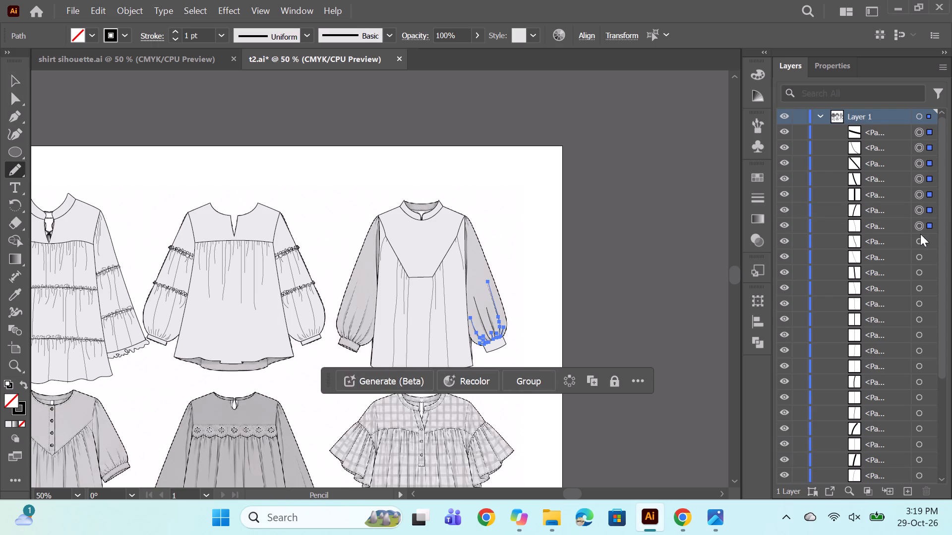
shift+click(919, 239)
shift+click(919, 261)
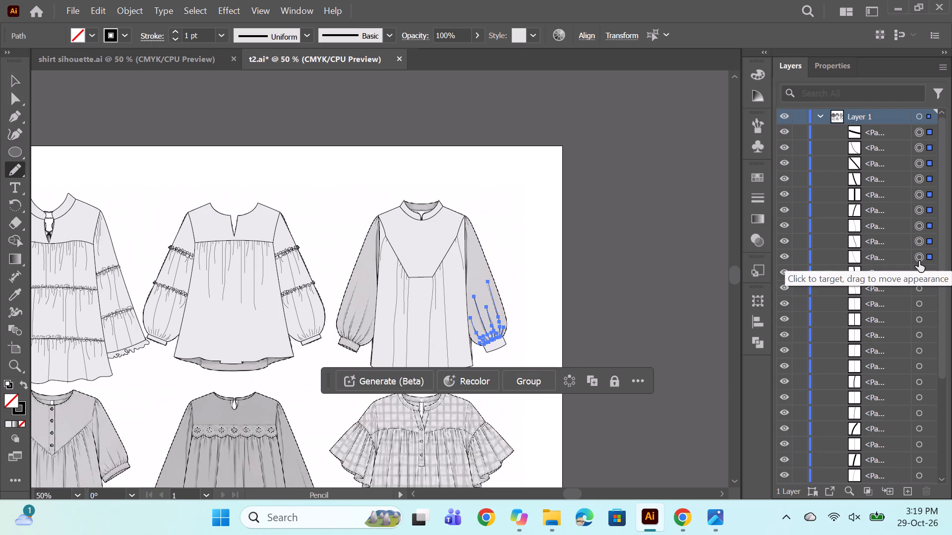
shift+click(919, 272)
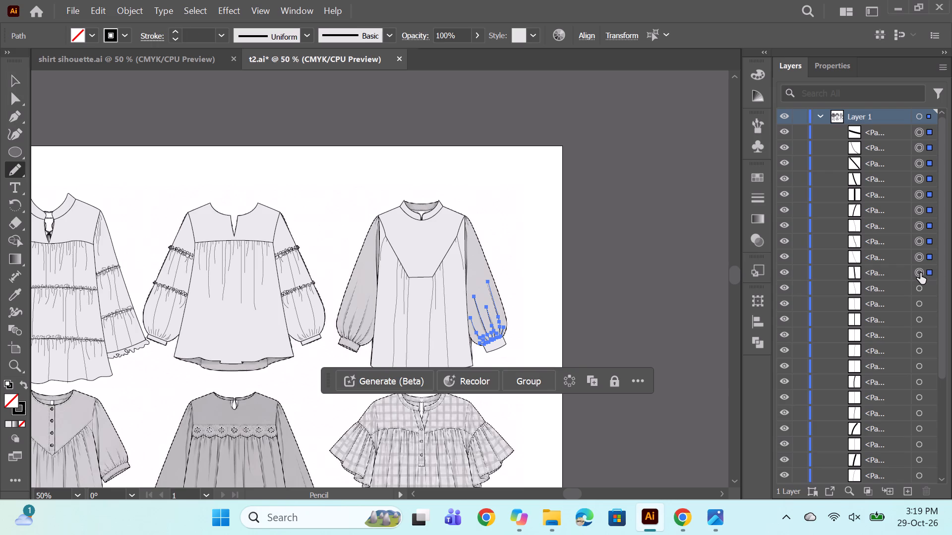
ctrl+click(920, 273)
click(760, 198)
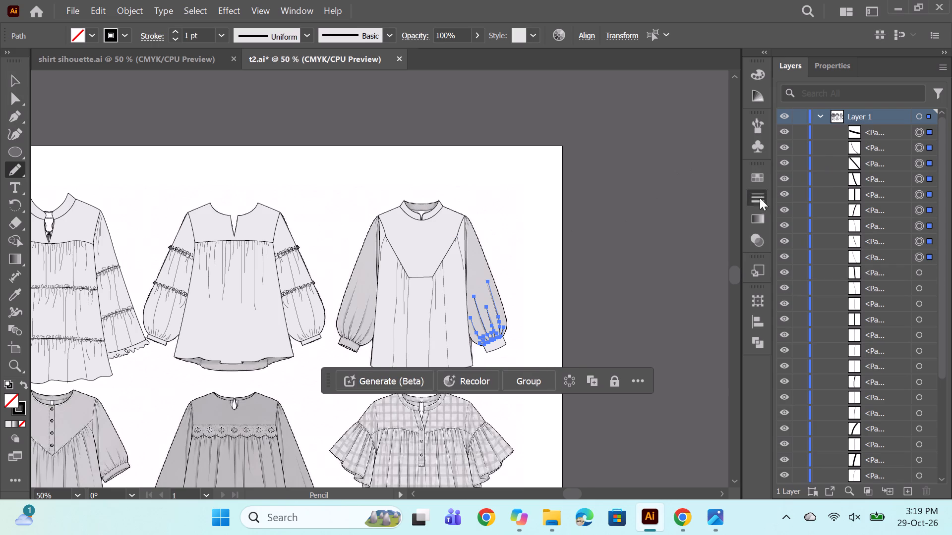
double_click(628, 194)
ctrl+click(646, 134)
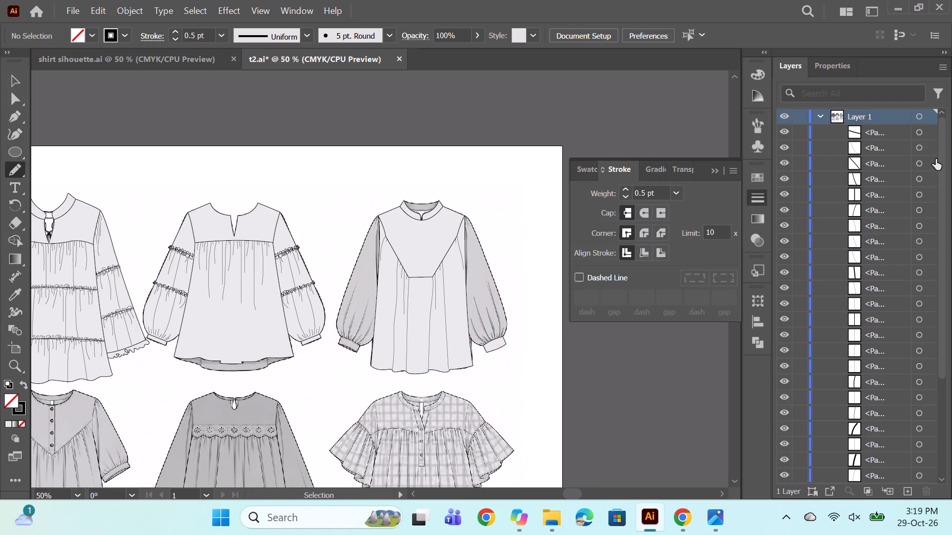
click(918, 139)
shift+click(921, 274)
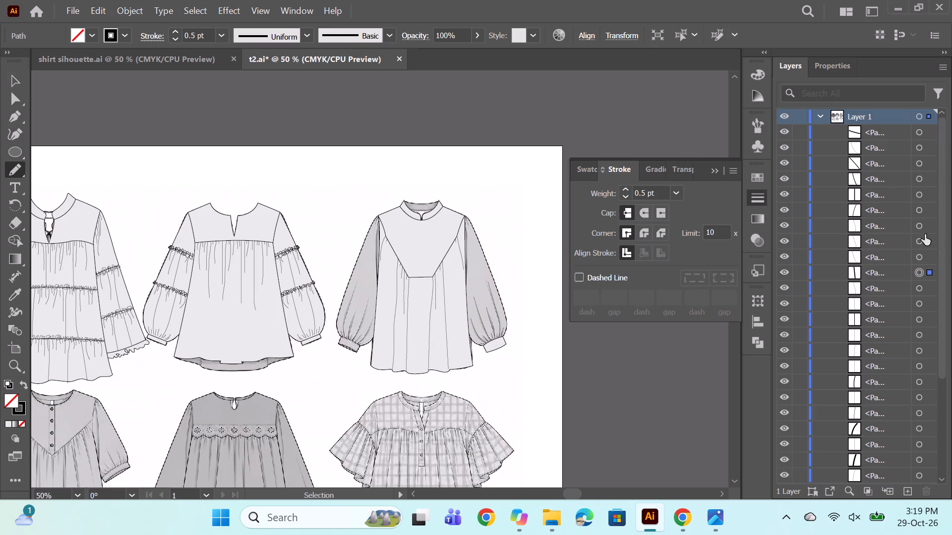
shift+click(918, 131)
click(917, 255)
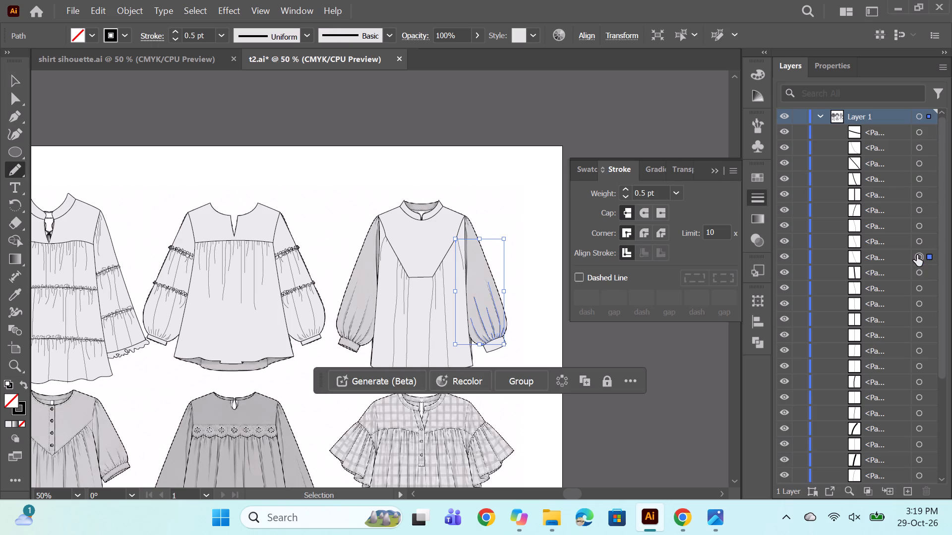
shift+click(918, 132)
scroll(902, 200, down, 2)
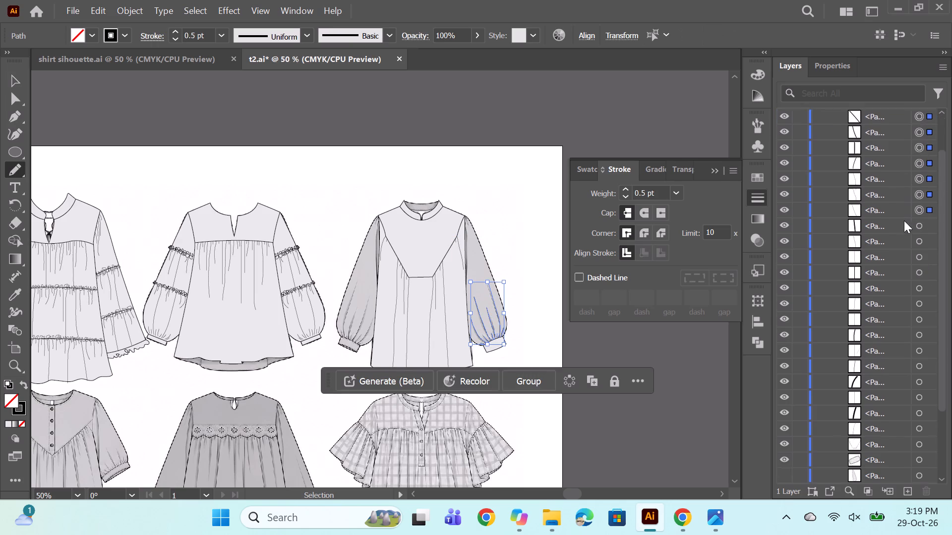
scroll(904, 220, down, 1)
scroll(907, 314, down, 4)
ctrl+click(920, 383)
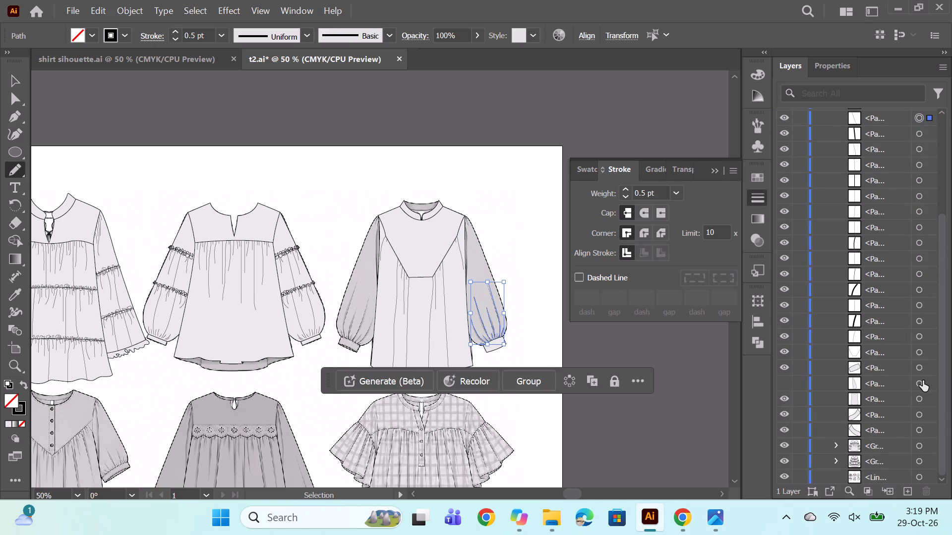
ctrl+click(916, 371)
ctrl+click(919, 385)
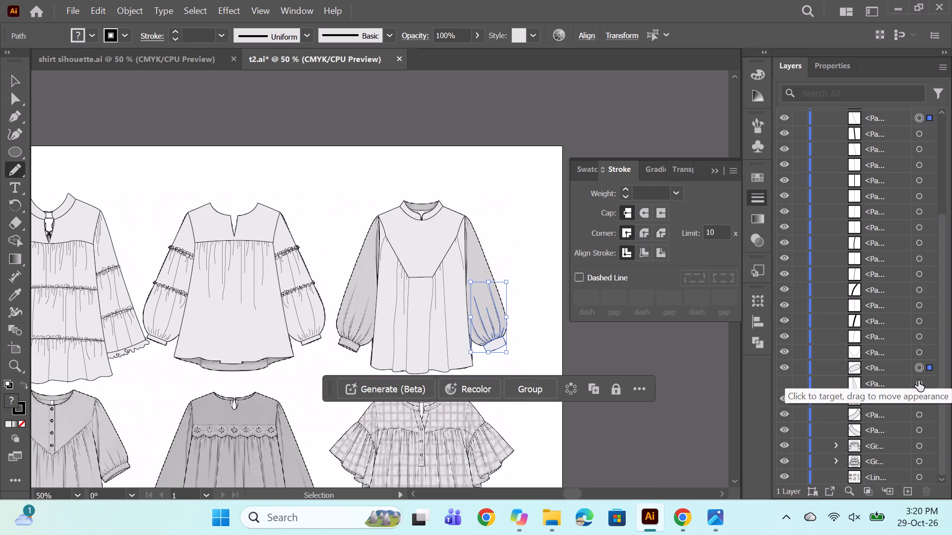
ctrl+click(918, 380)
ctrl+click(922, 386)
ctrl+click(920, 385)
Show the hidden right sleeve shape of the stand-collar blouse again.
click(776, 382)
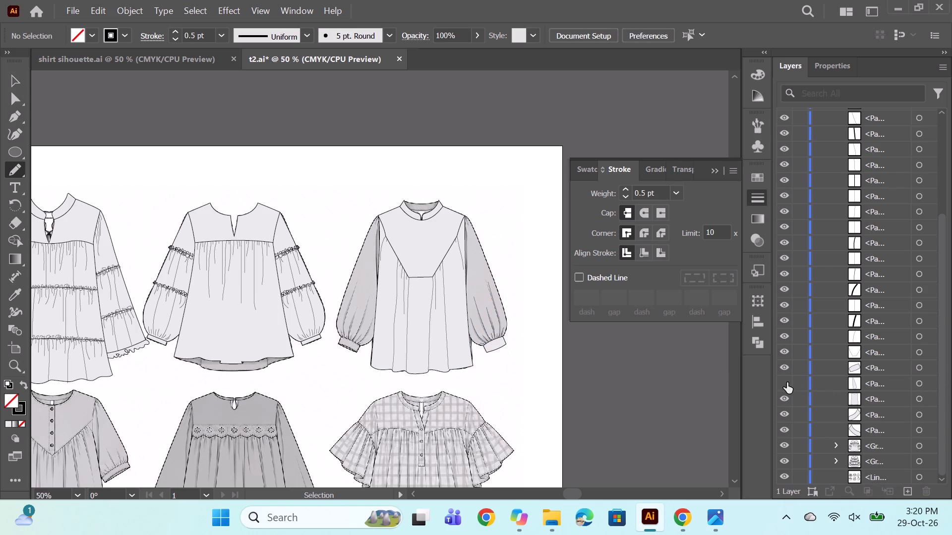
click(775, 386)
click(786, 384)
Group the right sleeve shape and its cuff with the nine fold and gather lines of the stand-collar blouse.
click(922, 379)
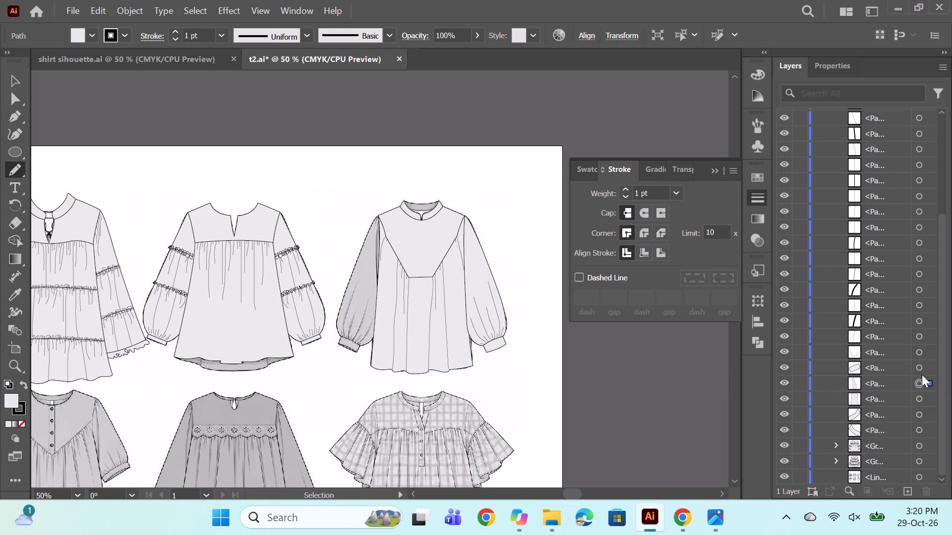
ctrl+click(922, 368)
scroll(901, 340, up, 11)
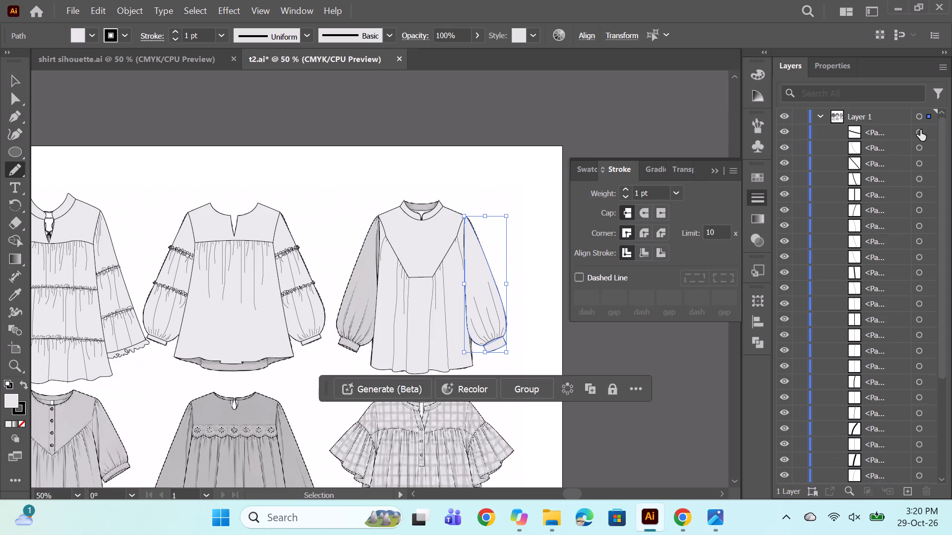
click(920, 130)
ctrl+click(919, 151)
ctrl+click(918, 164)
ctrl+click(921, 182)
ctrl+click(922, 200)
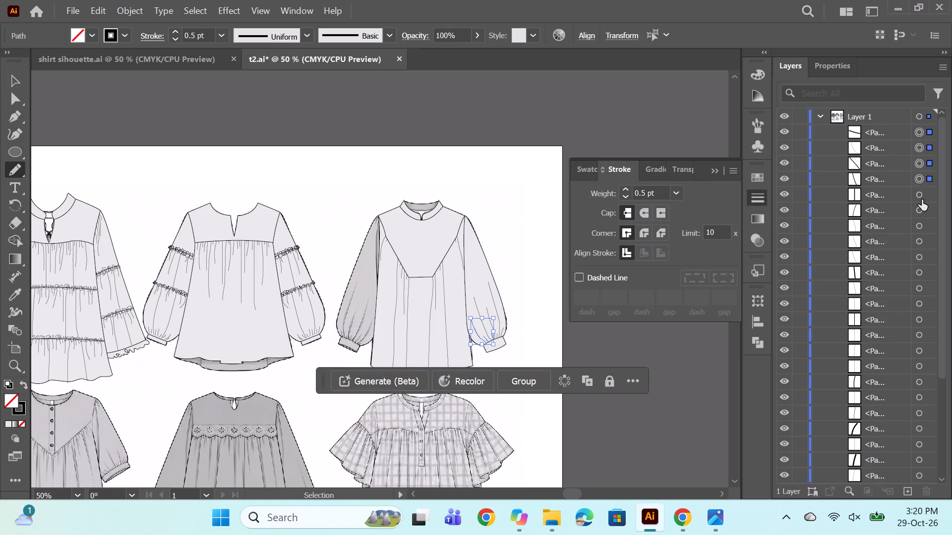
ctrl+click(921, 212)
ctrl+click(917, 229)
ctrl+click(919, 239)
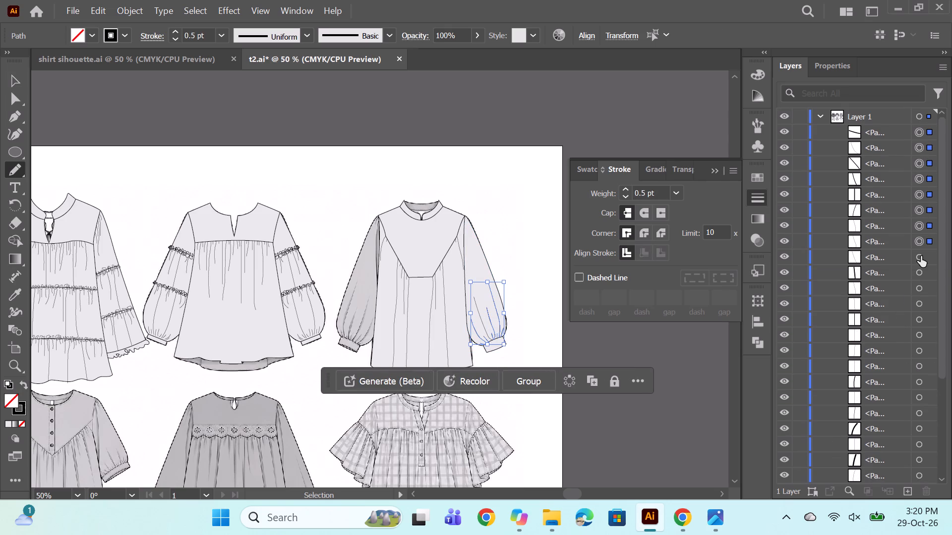
ctrl+click(921, 257)
scroll(891, 292, down, 9)
ctrl+click(916, 382)
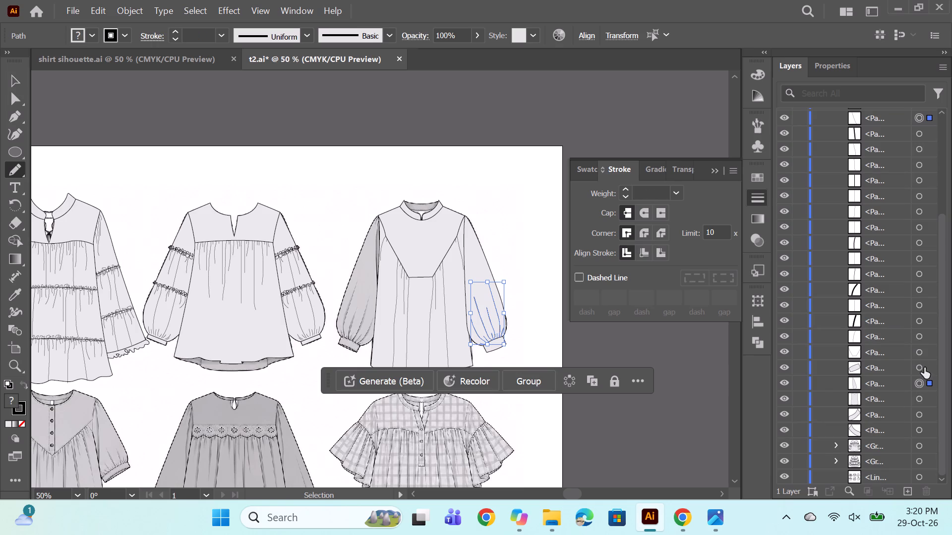
ctrl+click(913, 367)
key(ctrl+g)
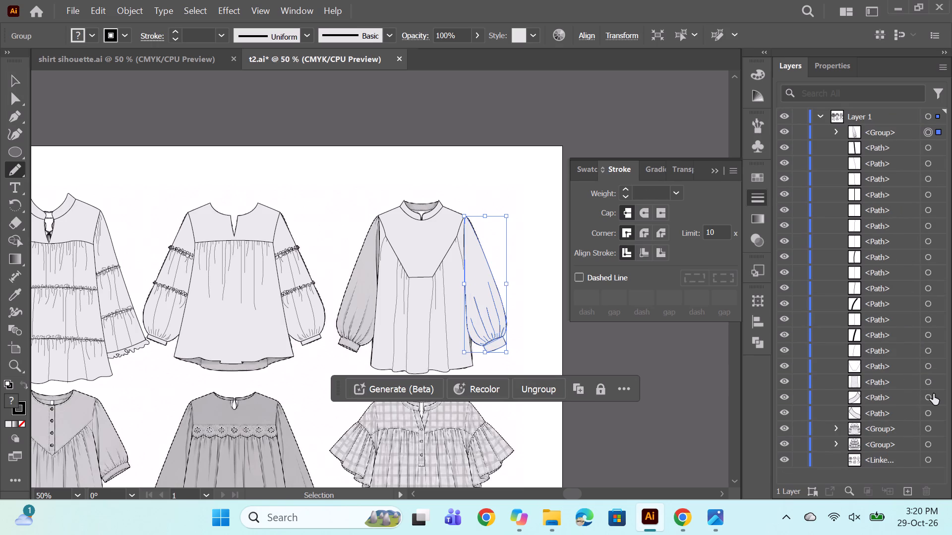
Group all remaining loose collar, yoke, body and fold-line paths of the stand-collar blouse.
click(925, 414)
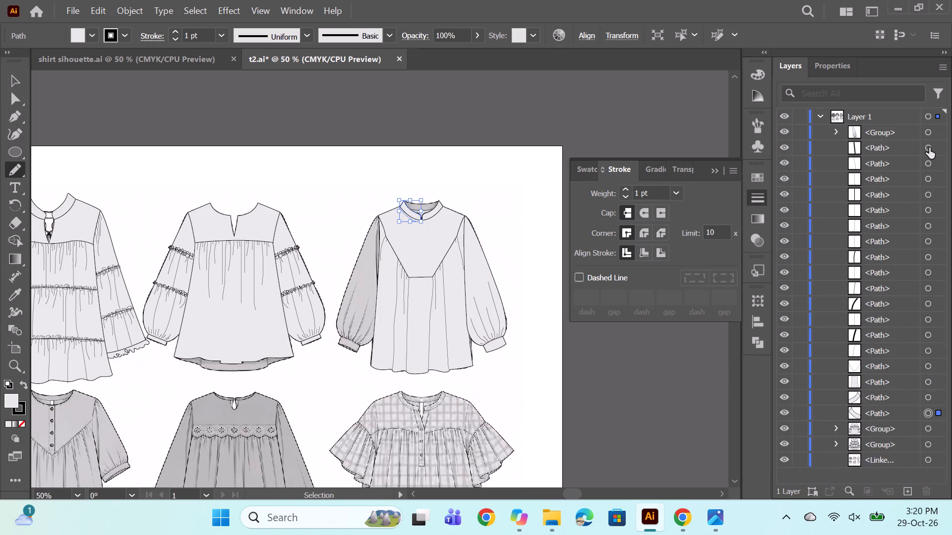
shift+click(929, 148)
key(ctrl+g)
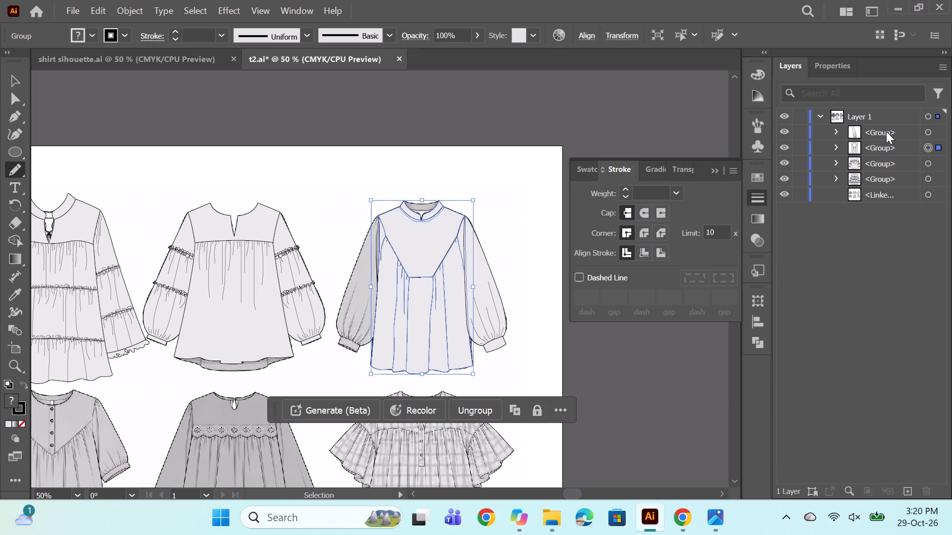
Create a mirrored copy of the right sleeve group, reflected across the vertical axis.
click(884, 130)
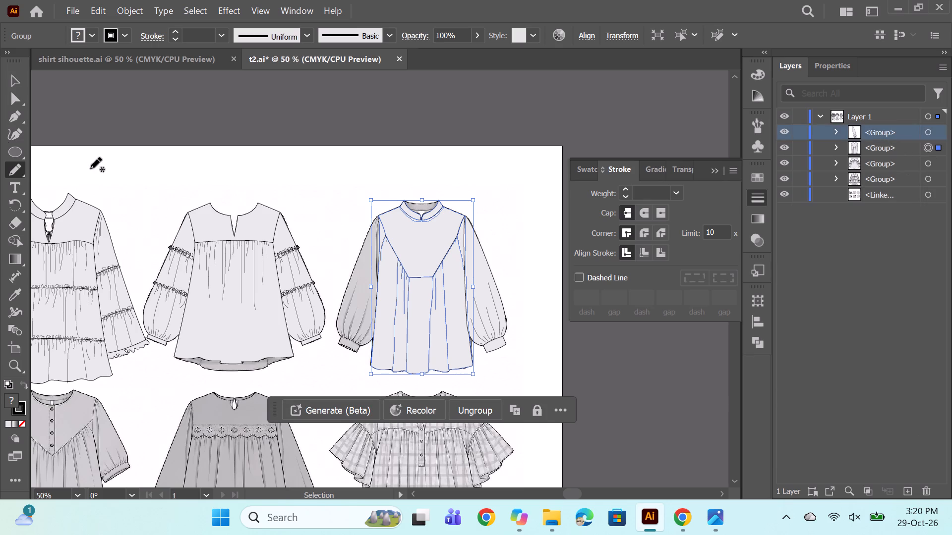
click(16, 80)
click(488, 315)
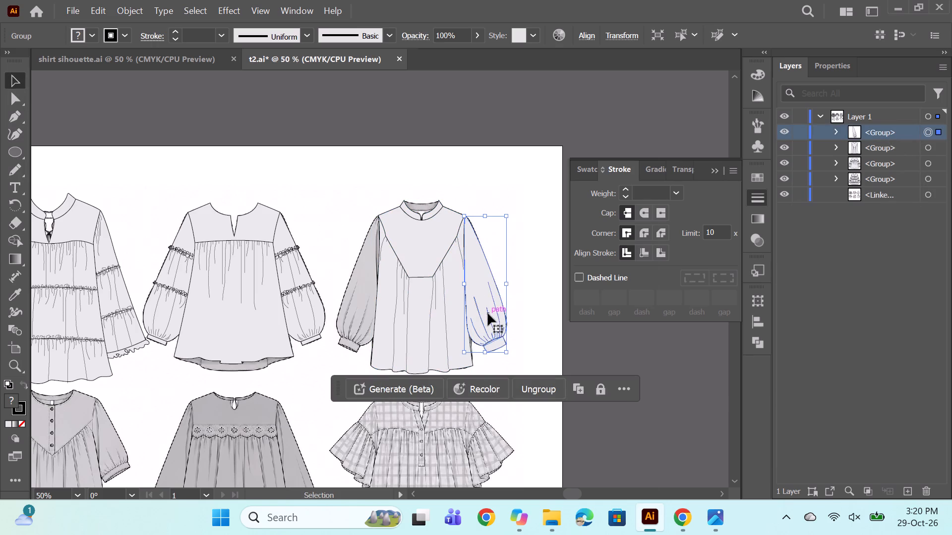
right_click(488, 314)
click(539, 405)
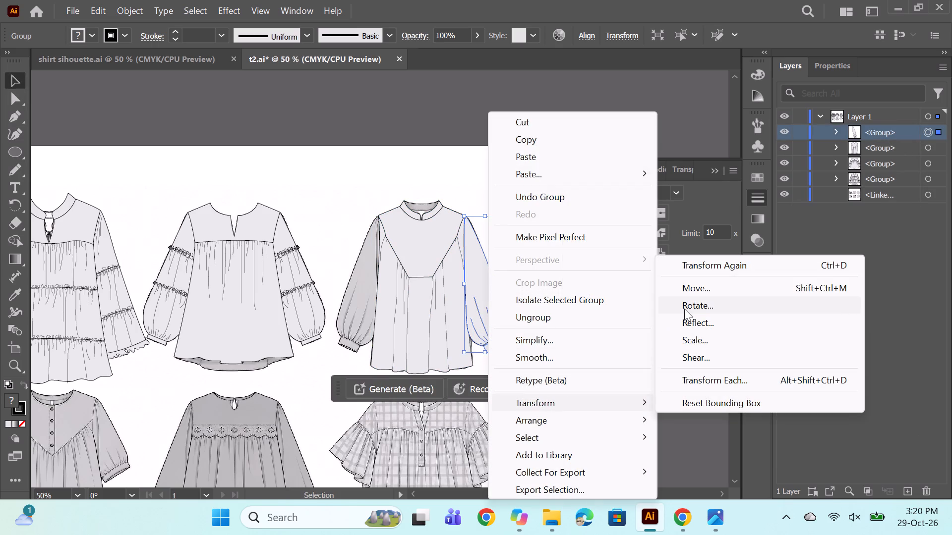
click(687, 322)
click(431, 342)
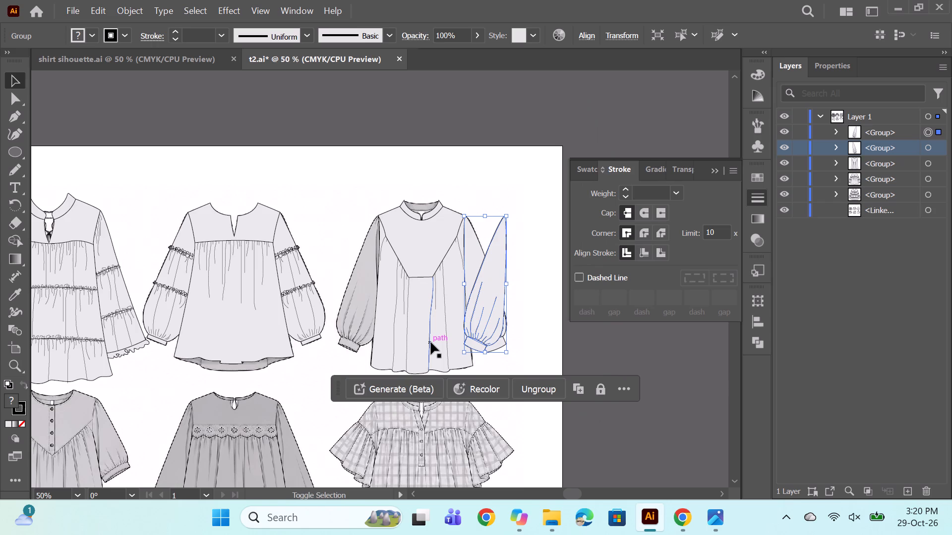
Move the mirrored sleeve copy horizontally across the body to the blouse's left armhole, over the reference sleeve.
key(shift+Left)
key(shift+Left)
key(shift+Left)
key(shift+Left)
key(shift+Left)
key(shift+Left)
key(shift+Left)
key(shift+Left)
key(shift+Left)
key(shift+Left)
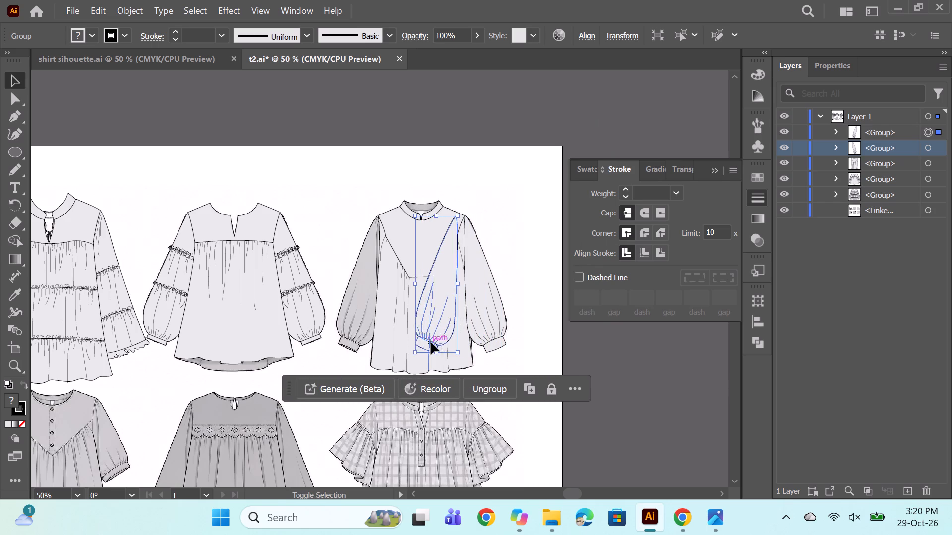
key(shift+Left)
key(shift+Left)
key(shift+Left)
key(shift+Left)
key(shift+Left)
key(shift+Left)
key(shift+Left)
key(shift+Left)
key(shift+Left)
key(shift+Left)
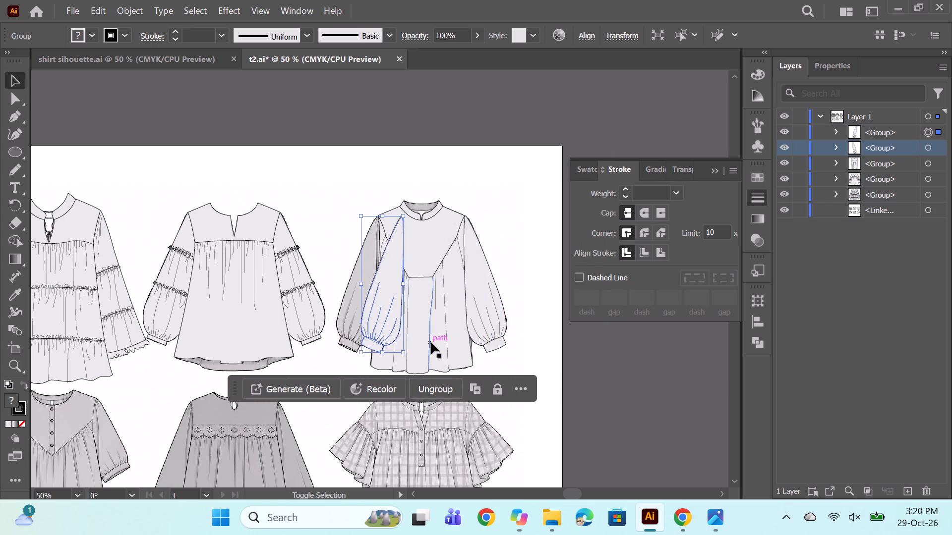
key(shift+Left)
key(shift+Left)
key(shift+Left)
key(Left)
key(Left)
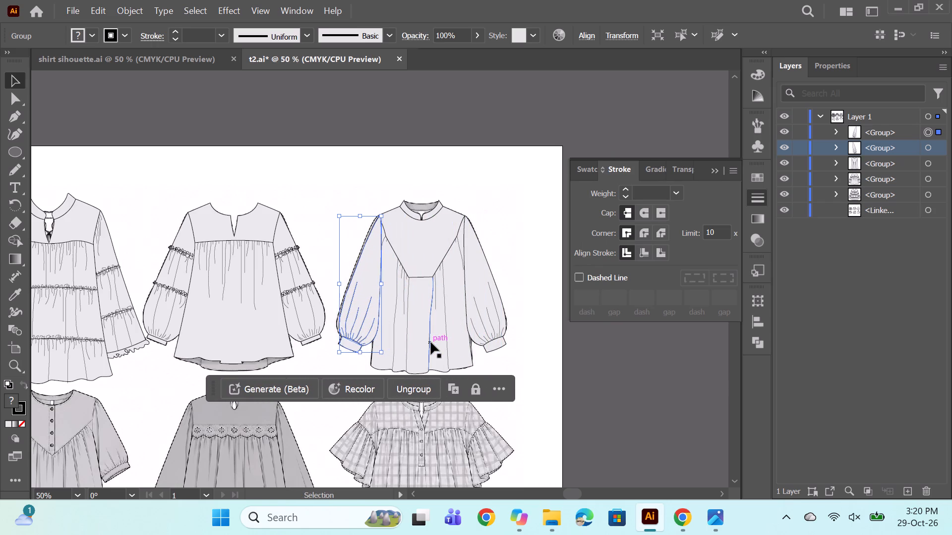
key(Left)
key(Left)
key(Left)
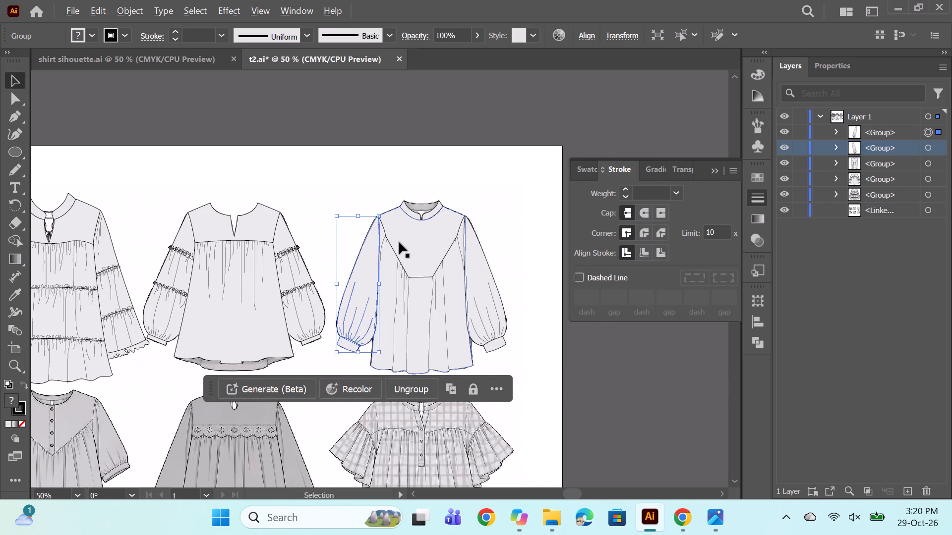
Fine-tune the mirrored sleeve's position in small nudges so its top meets the left shoulder point and armhole seam.
alt+scroll(397, 241, up, 3)
ctrl+click(610, 105)
click(326, 277)
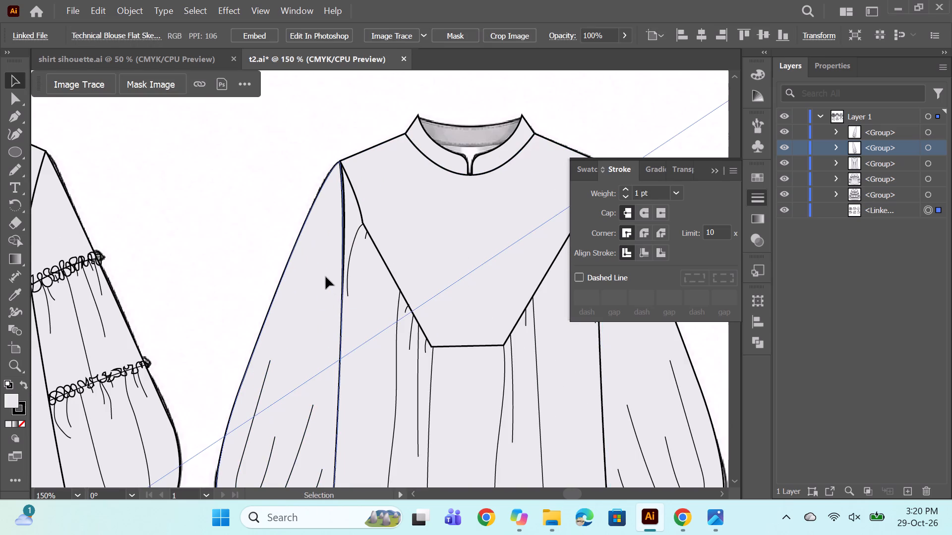
key(Right)
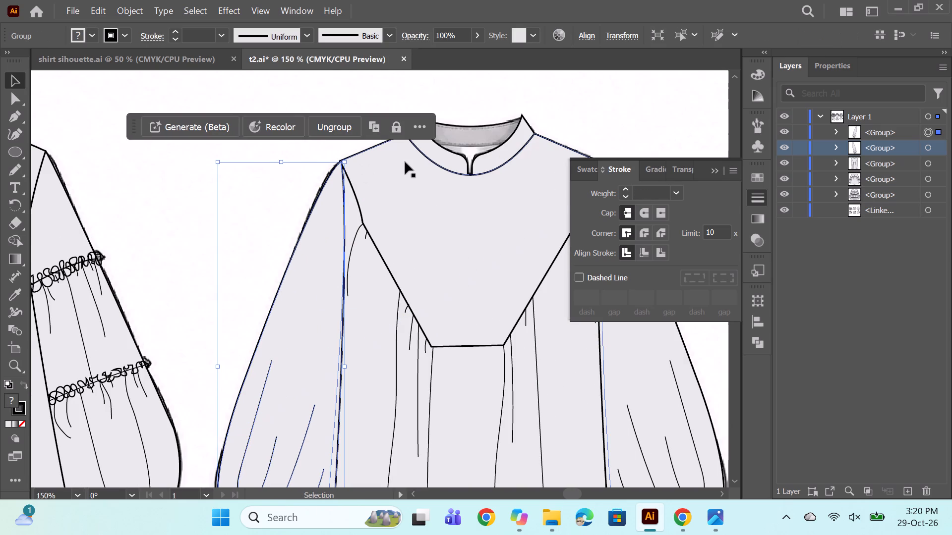
key(Up)
key(Left)
key(Right)
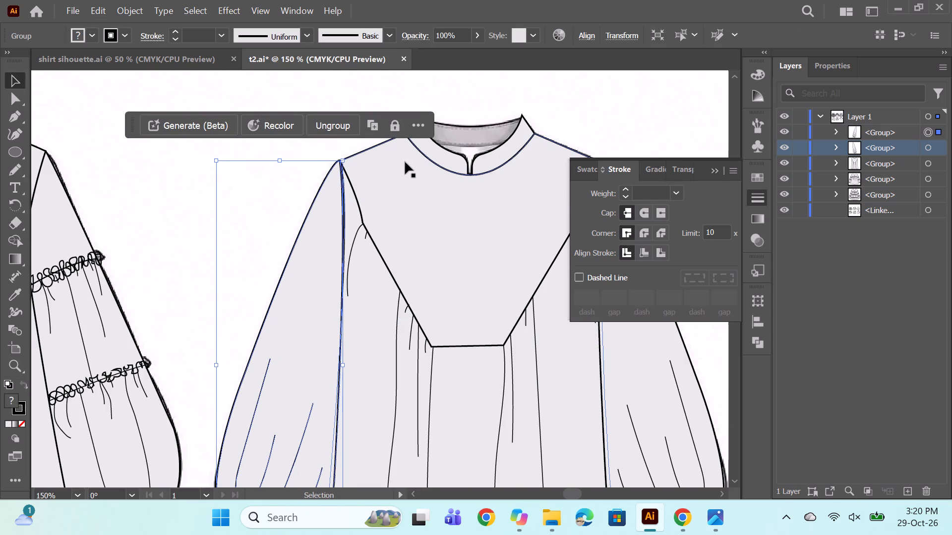
ctrl+click(703, 134)
Hide the linked reference image behind the blouse flats and collapse the floating stroke settings.
alt+scroll(514, 156, down, 4)
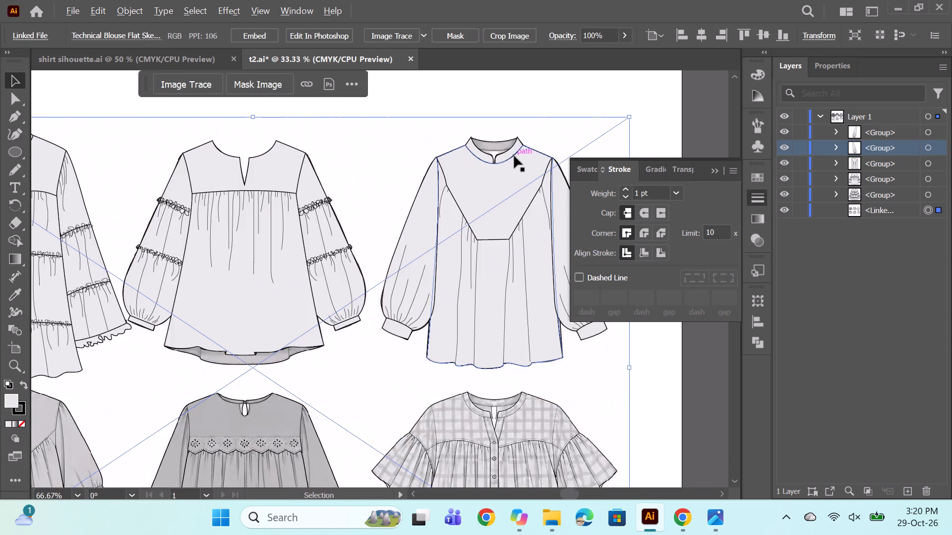
click(784, 209)
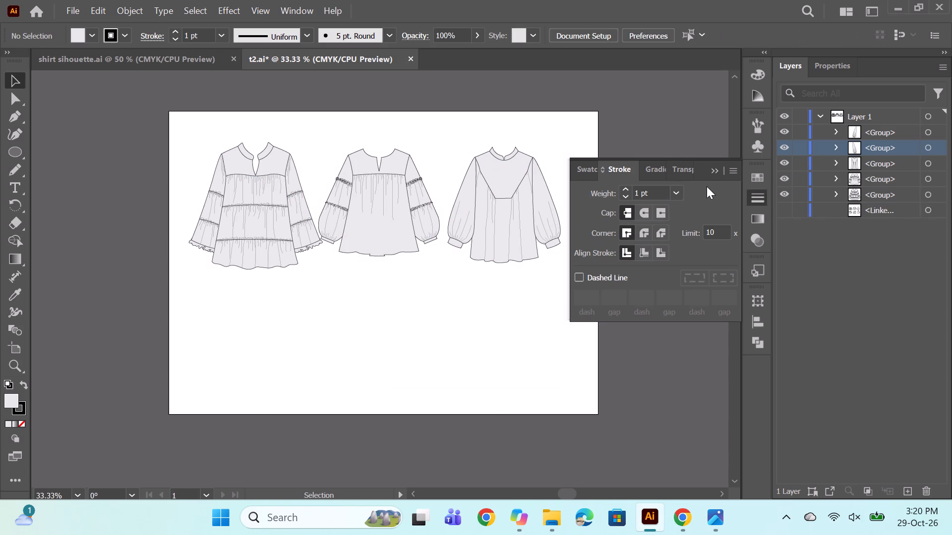
click(714, 169)
Draw a center placket rectangle about 0.1 in wide and 1.46 in tall from the collar opening to the yoke's bottom edge.
key(space)
drag(528, 337, 453, 376)
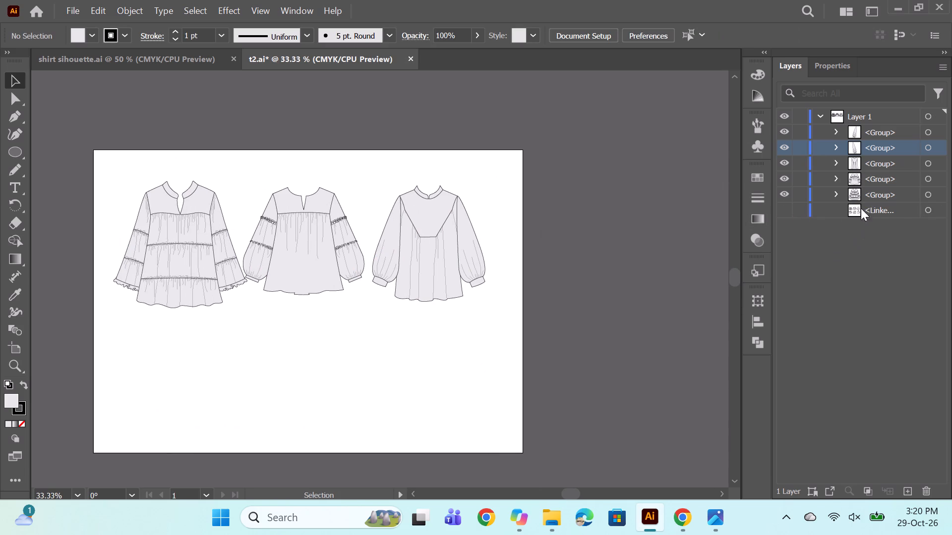
alt+scroll(433, 193, up, 3)
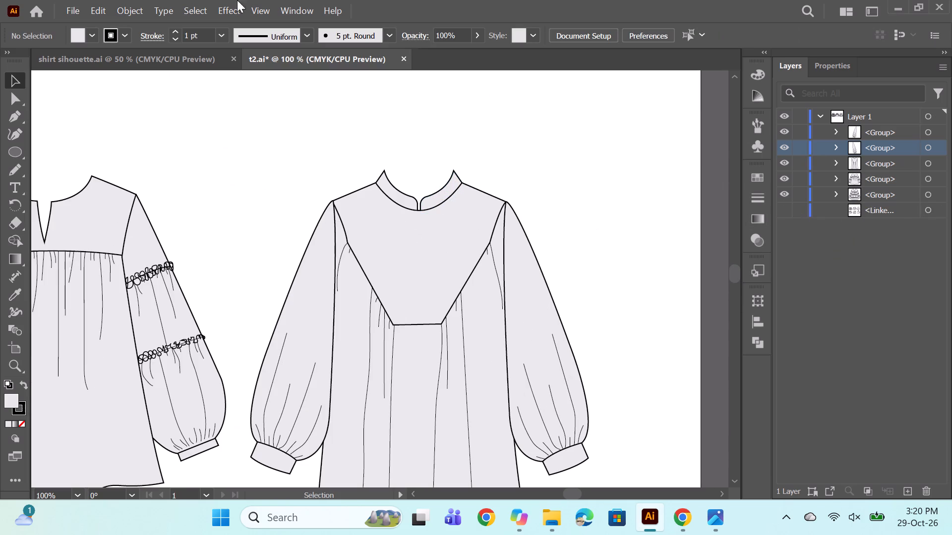
right_click(13, 153)
click(69, 153)
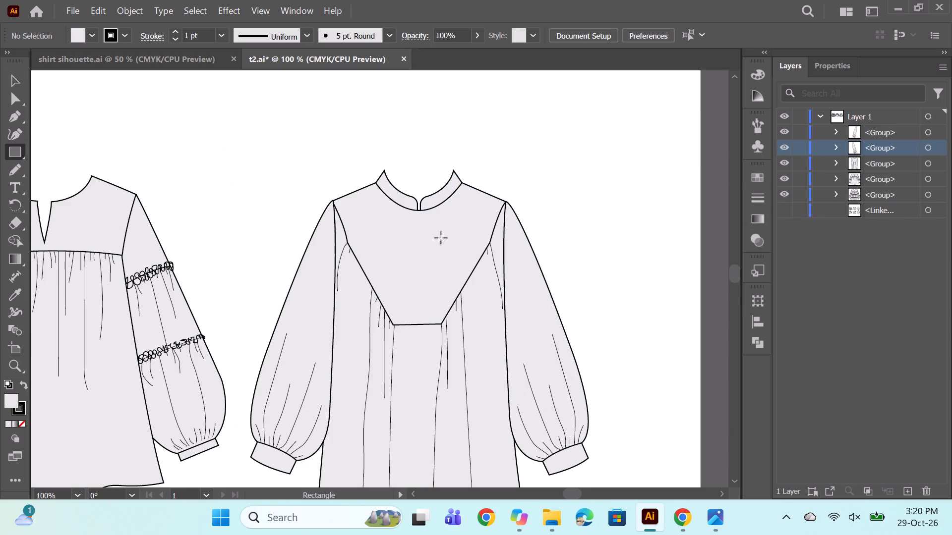
alt+scroll(423, 221, up, 2)
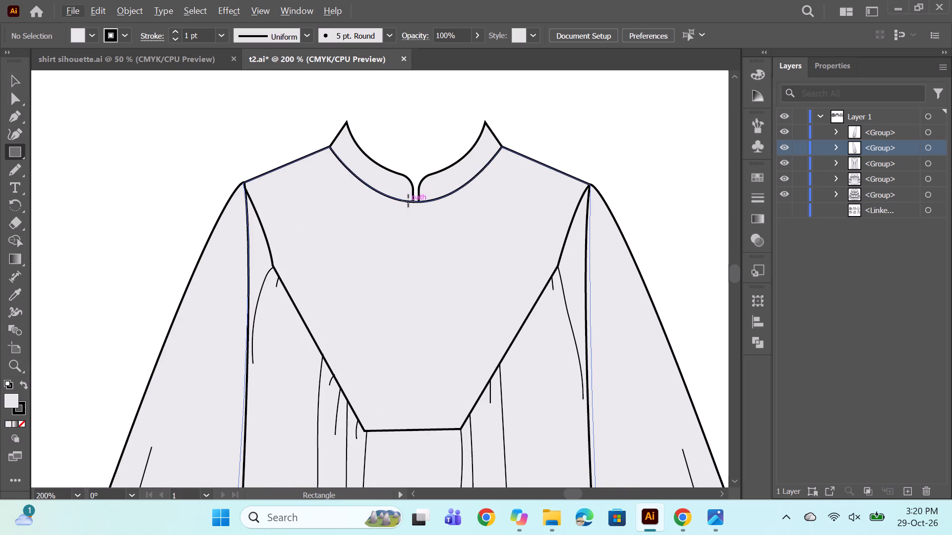
drag(408, 201, 425, 396)
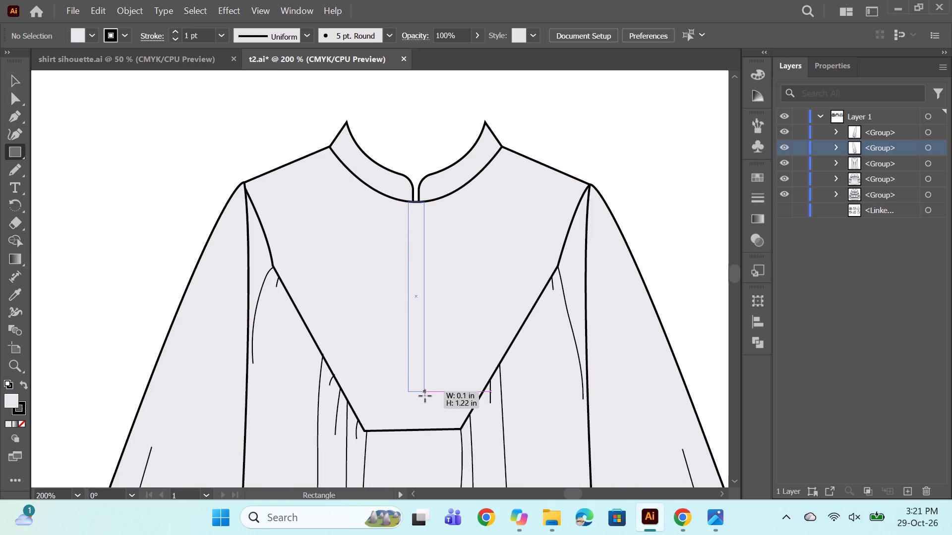
drag(425, 396, 424, 429)
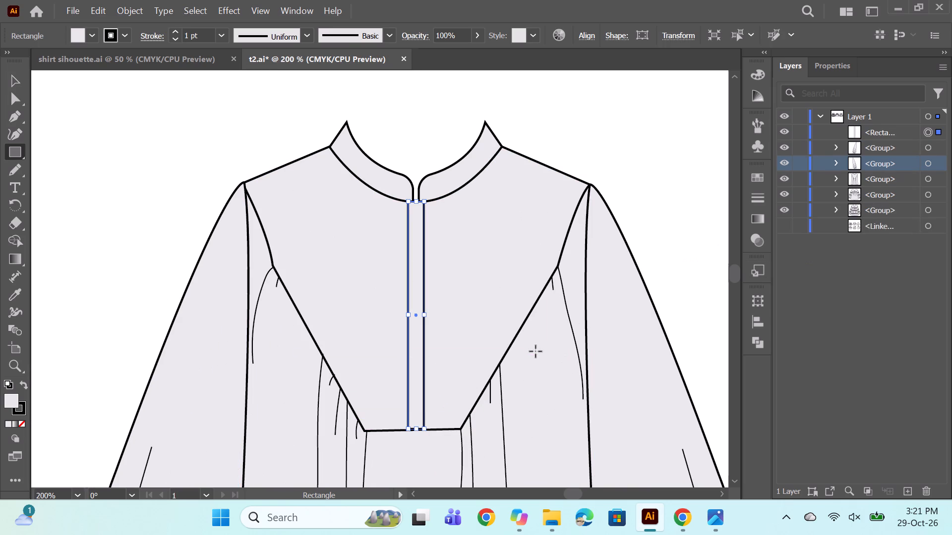
Nudge the placket rectangle slightly left and extend its right side to about 0.12 in total width.
key(Left)
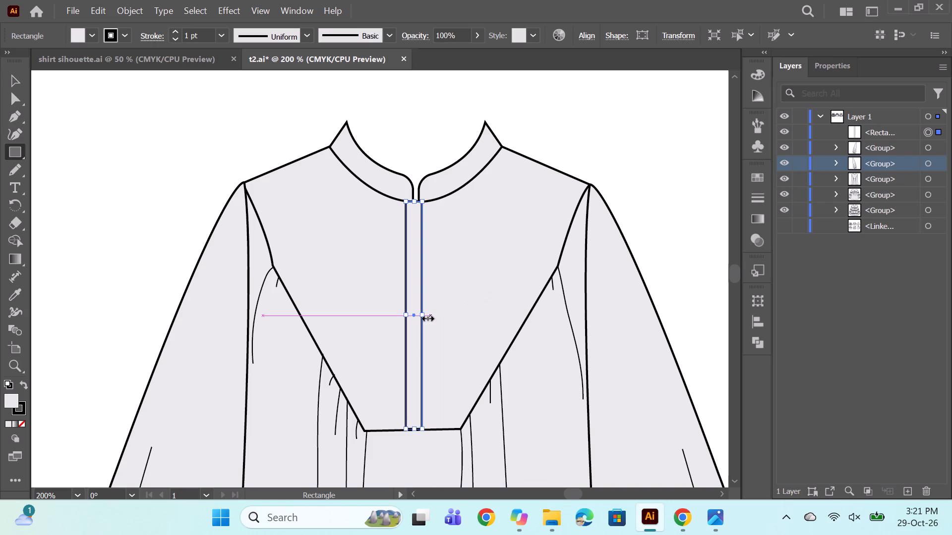
click(423, 316)
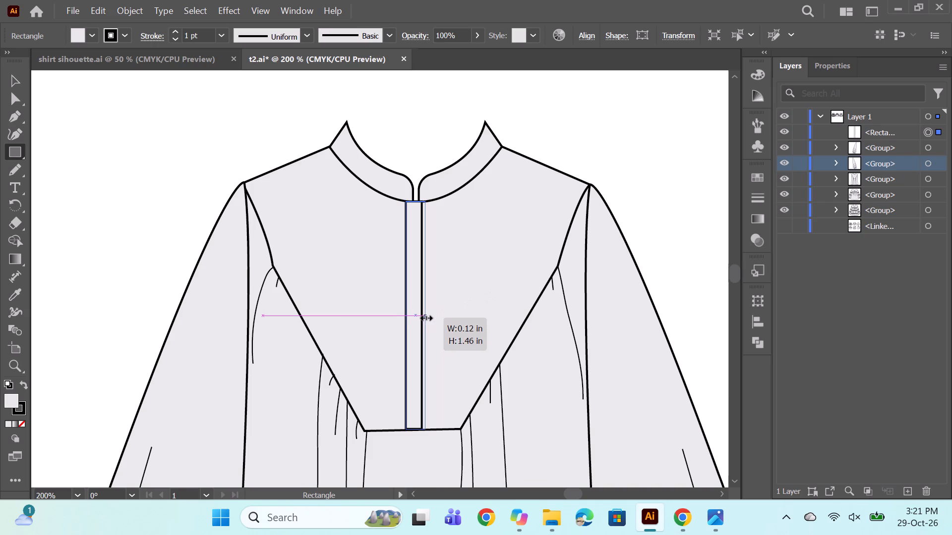
ctrl+click(632, 159)
Draw a small button ellipse about 0.06 in wide and 0.07 in tall inside the placket just below the collar.
alt+scroll(454, 231, down, 3)
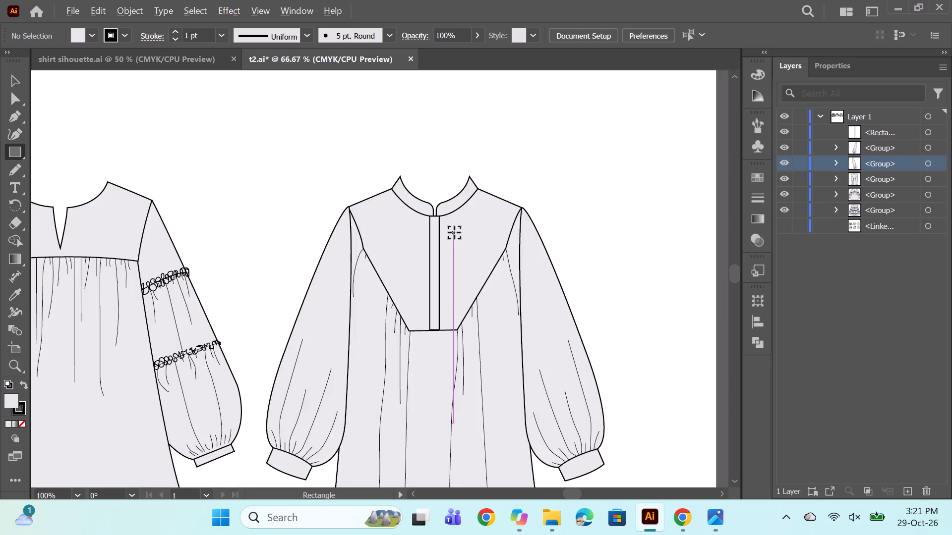
alt+scroll(454, 232, down, 1)
alt+scroll(436, 229, up, 6)
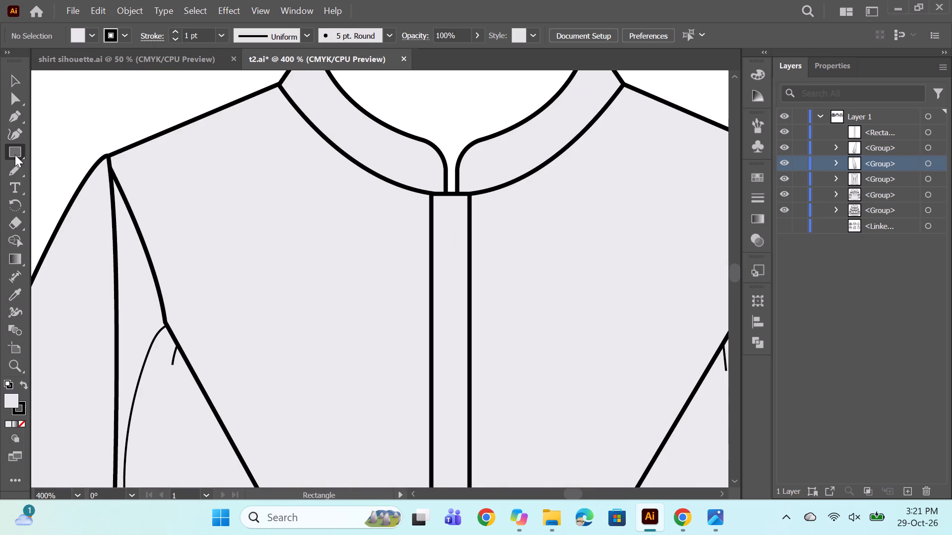
right_click(15, 152)
click(72, 166)
alt+scroll(442, 215, up, 1)
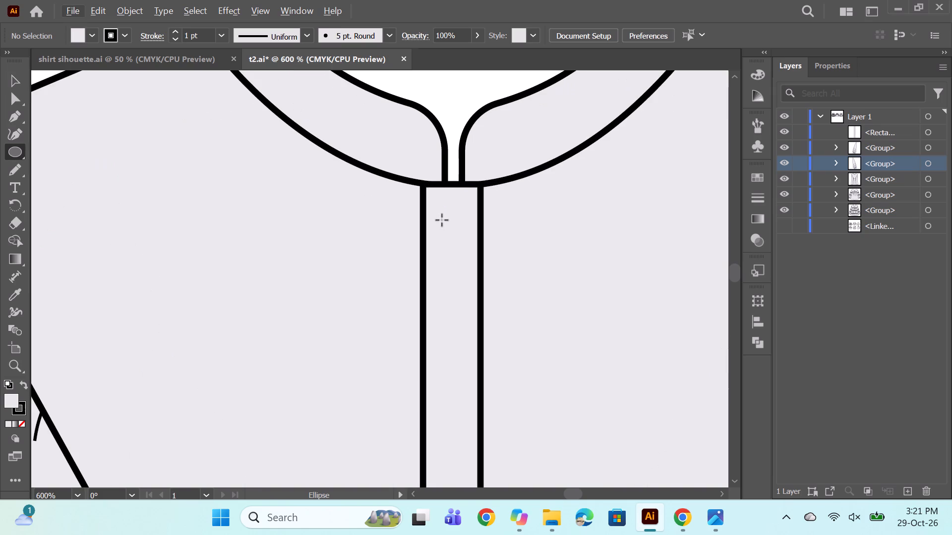
drag(439, 210, 466, 242)
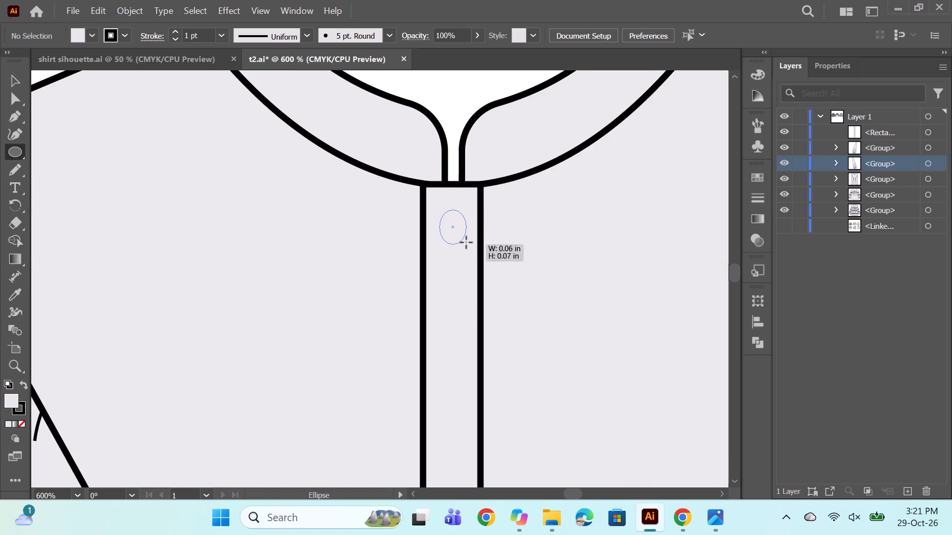
drag(466, 242, 469, 244)
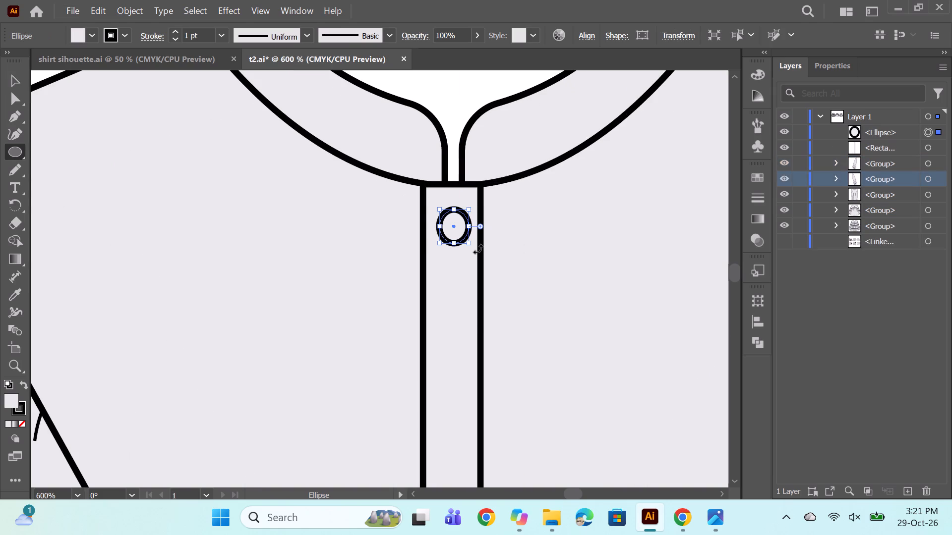
Shift the first button slightly left so it sits centred across the placket's width.
key(Left)
key(Left)
key(Right)
key(Right)
alt+scroll(424, 193, up, 4)
click(17, 80)
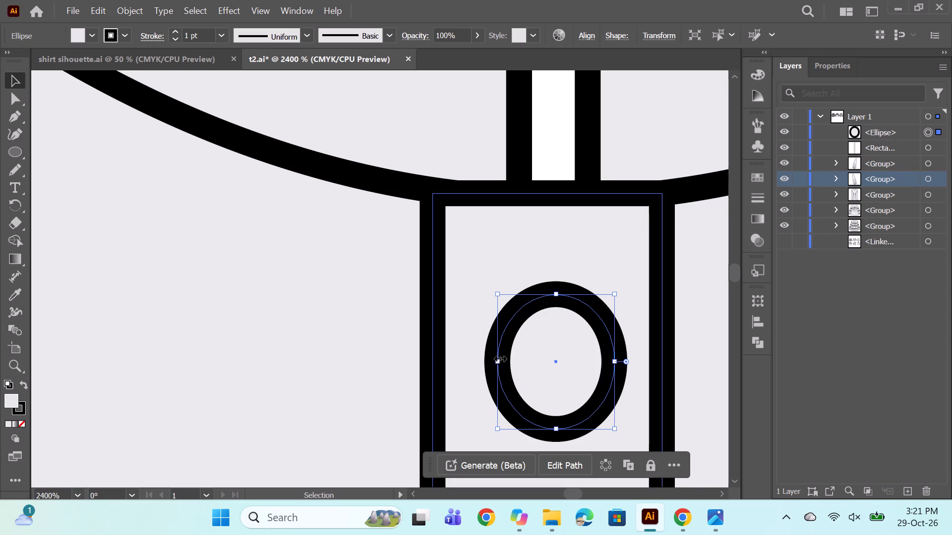
drag(556, 360, 546, 362)
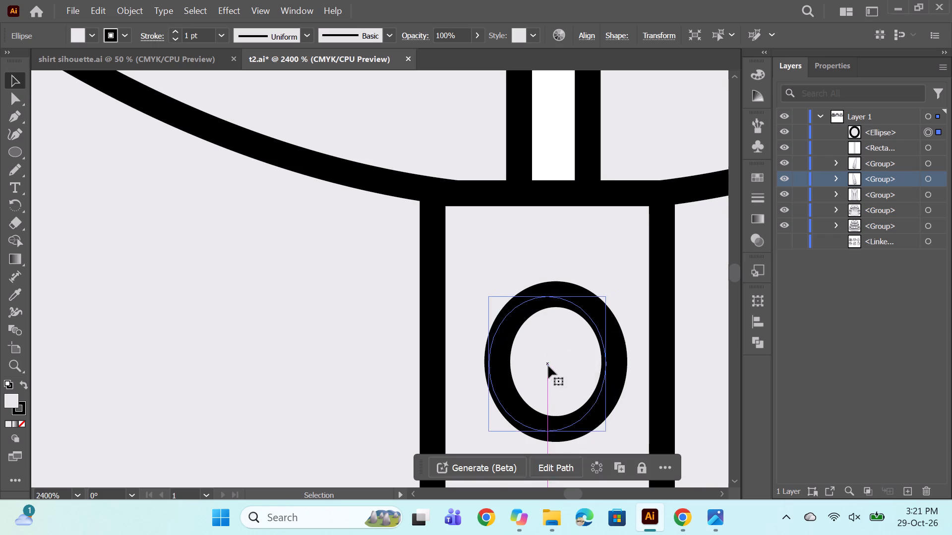
Copy the top button straight down the placket to make a second button.
alt+scroll(576, 324, down, 12)
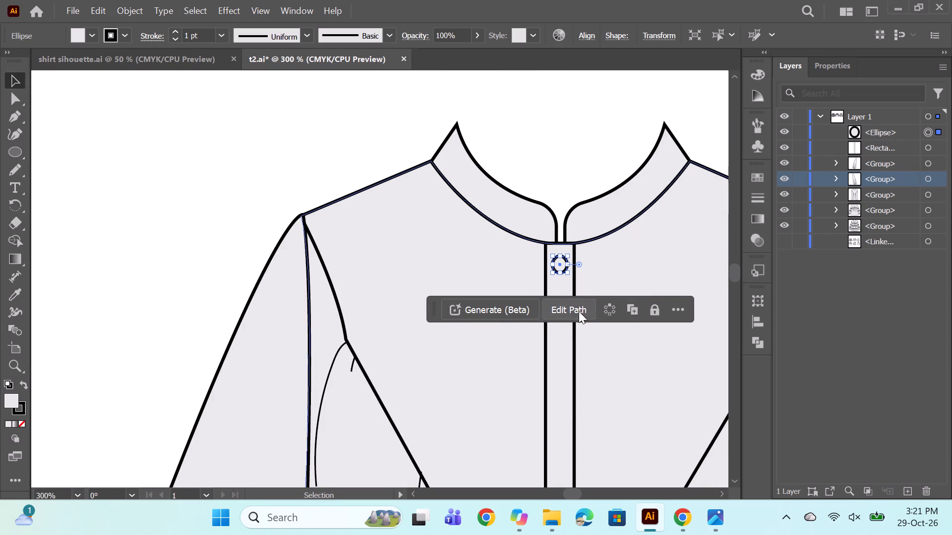
click(930, 130)
scroll(685, 235, down, 4)
alt+scroll(554, 214, up, 2)
alt+drag(566, 222, 567, 331)
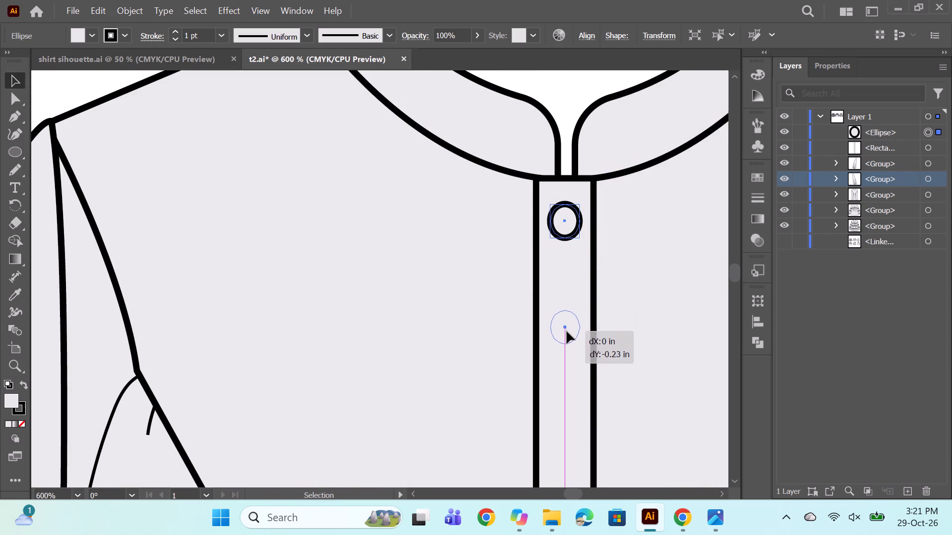
alt+drag(567, 331, 566, 405)
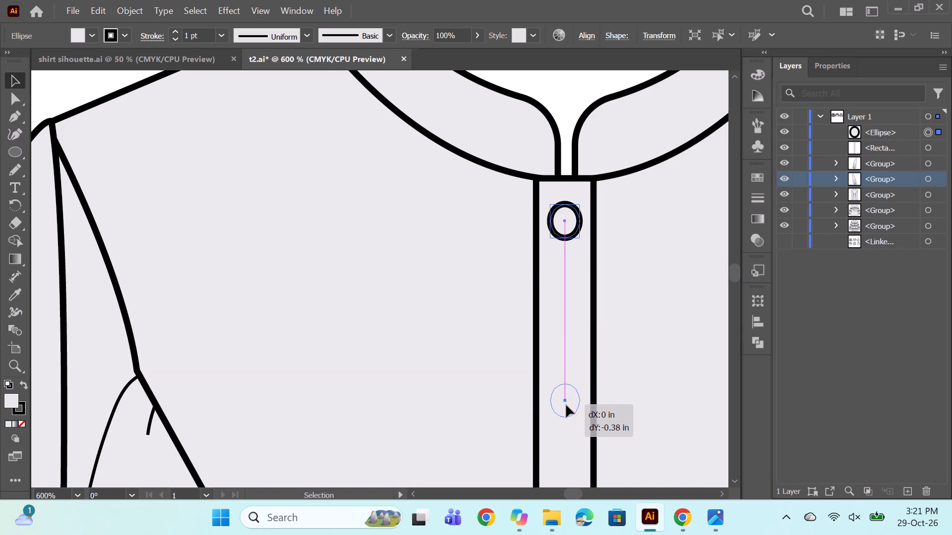
alt+drag(566, 405, 565, 438)
Copy the second button about 0.39 in straight down the placket to make a third button.
alt+scroll(570, 331, down, 2)
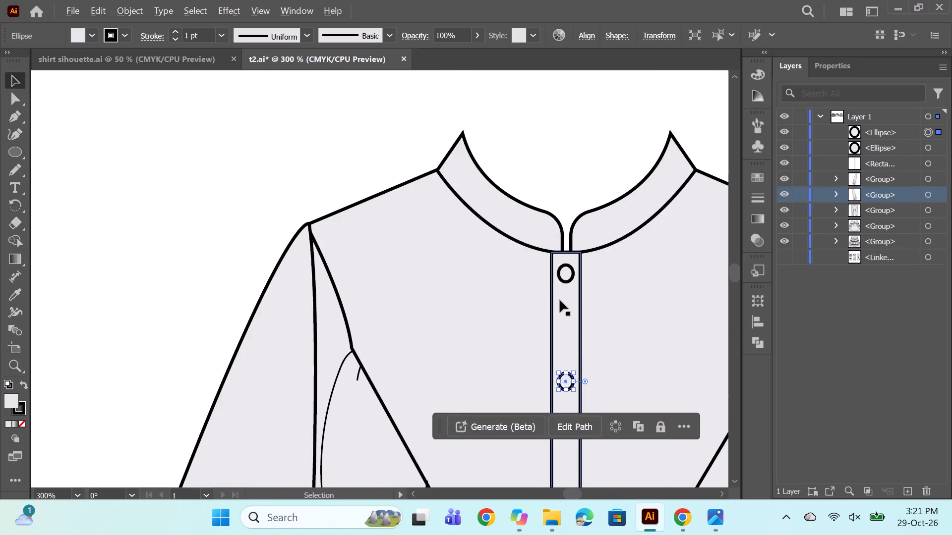
scroll(565, 293, down, 13)
alt+scroll(577, 277, down, 2)
alt+scroll(583, 262, up, 4)
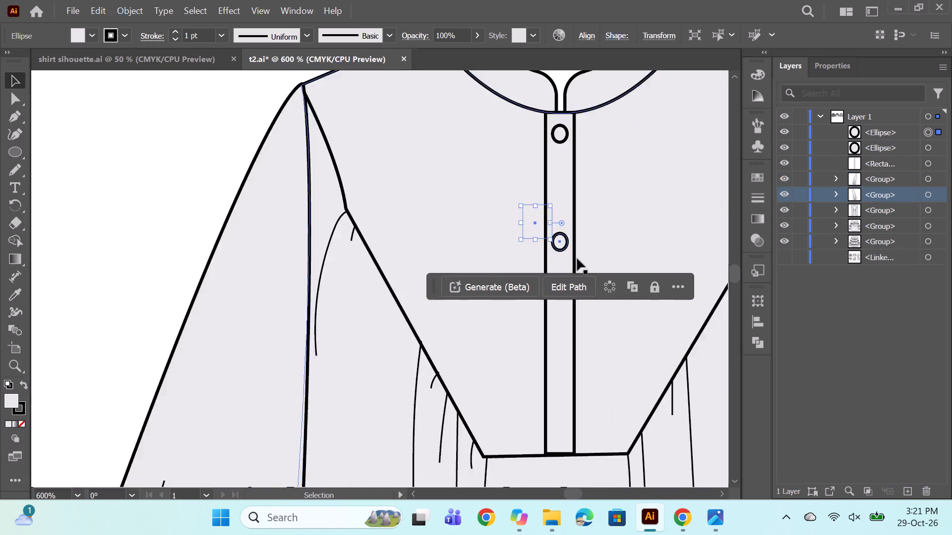
scroll(559, 234, down, 4)
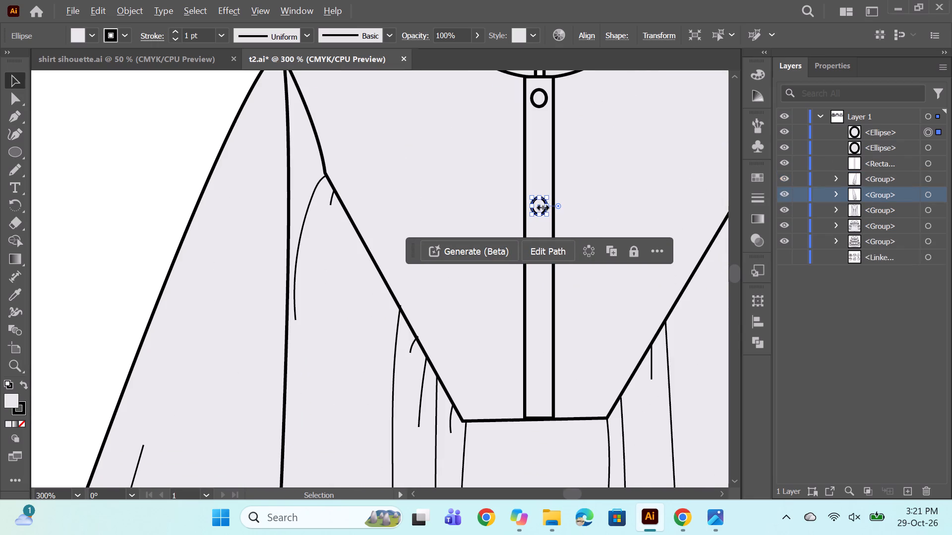
click(155, 137)
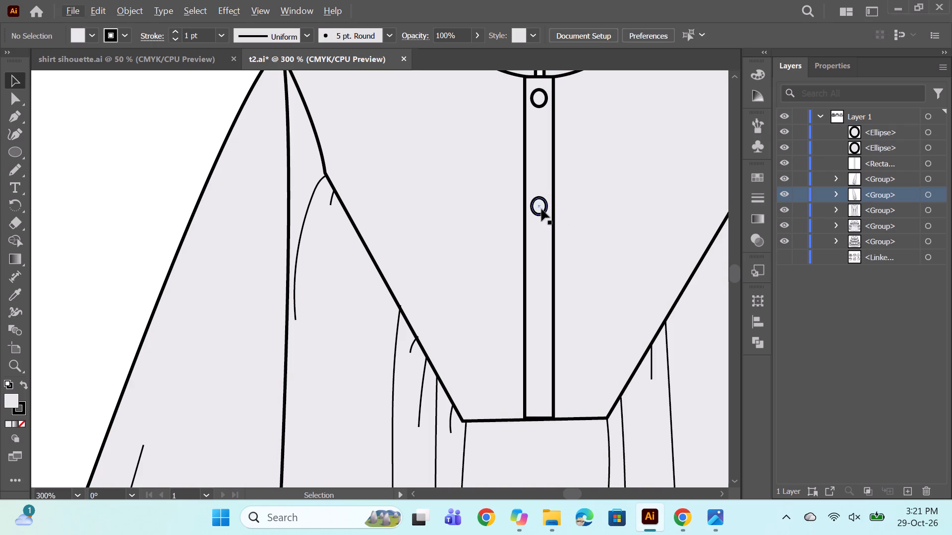
alt+drag(541, 209, 542, 333)
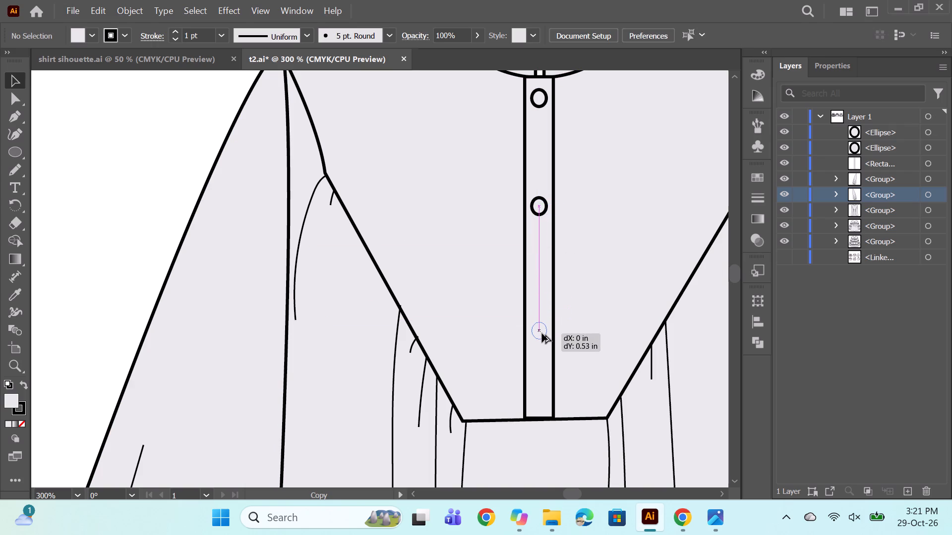
alt+drag(542, 333, 542, 300)
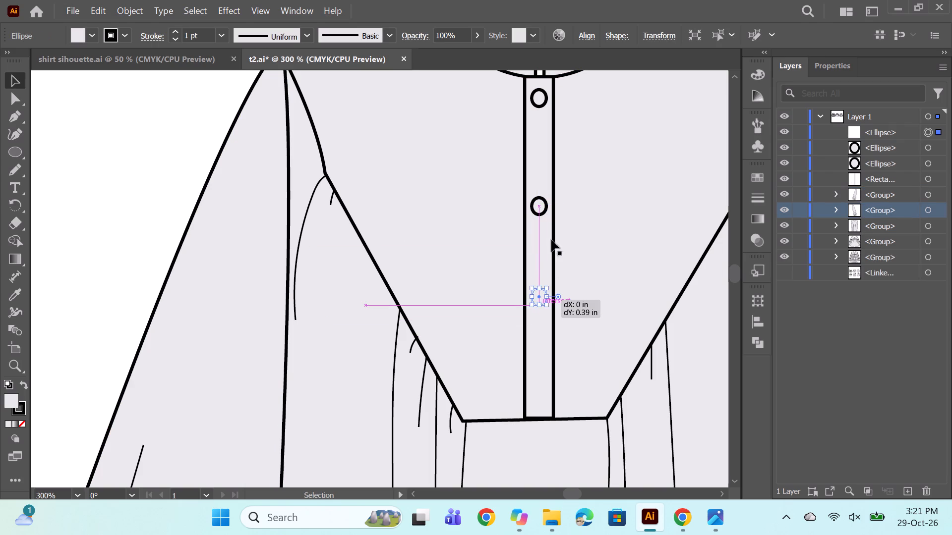
Move the second and third buttons slightly up the placket to even out their spacing.
drag(540, 211, 538, 190)
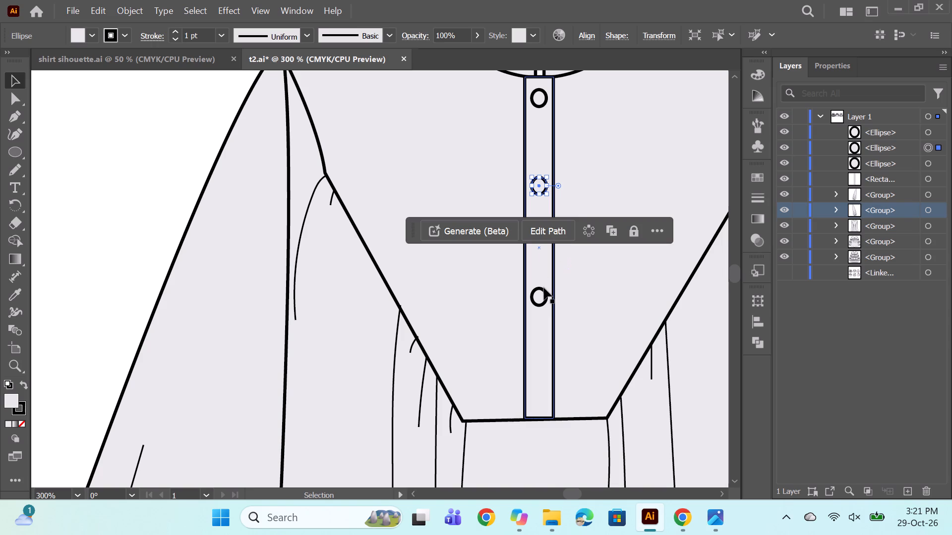
alt+drag(544, 289, 545, 273)
key(ctrl+z)
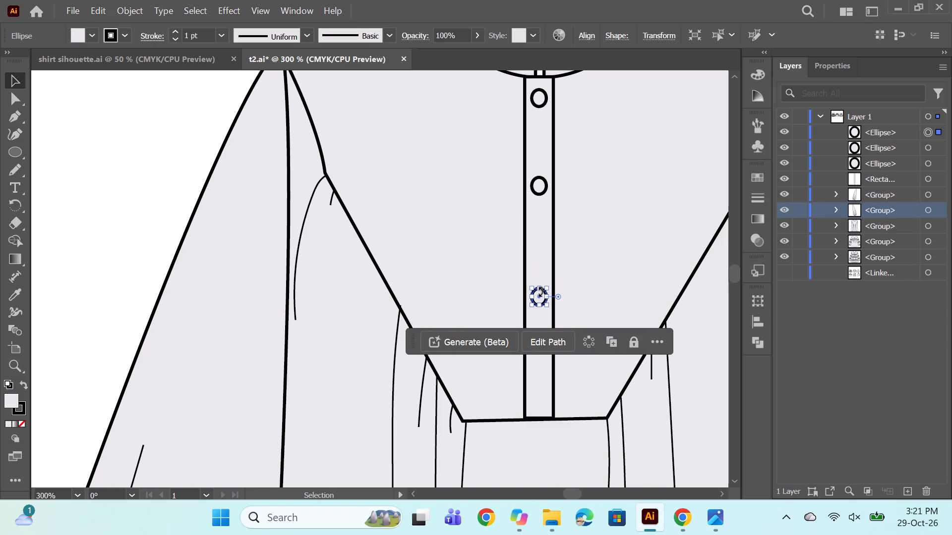
key(Up)
key(Up)
key(Up)
key(Up)
key(Up)
key(Up)
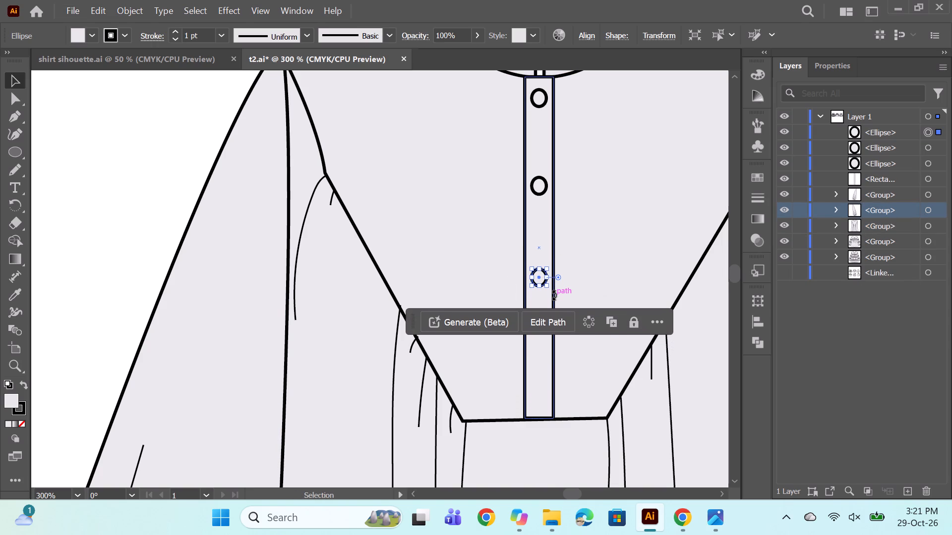
click(163, 174)
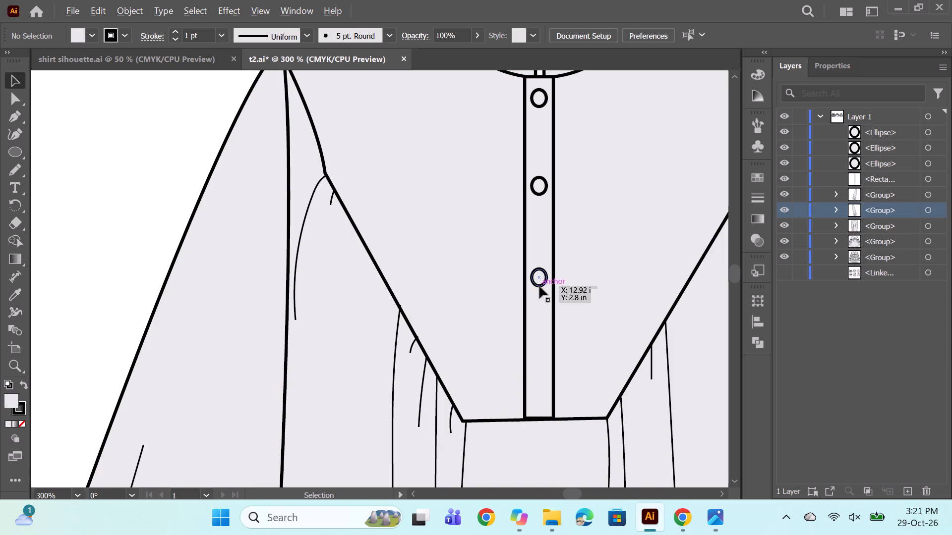
Copy the third button straight down to make a fourth button near the placket's bottom.
alt+drag(539, 286, 538, 374)
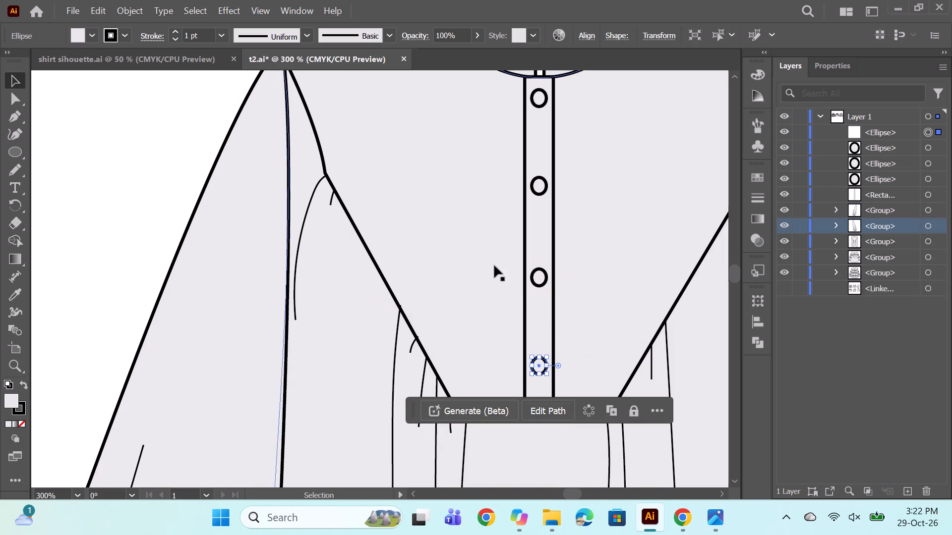
ctrl+click(165, 201)
Nudge the middle blouse group slightly right, away from the tiered blouse.
alt+scroll(498, 290, down, 5)
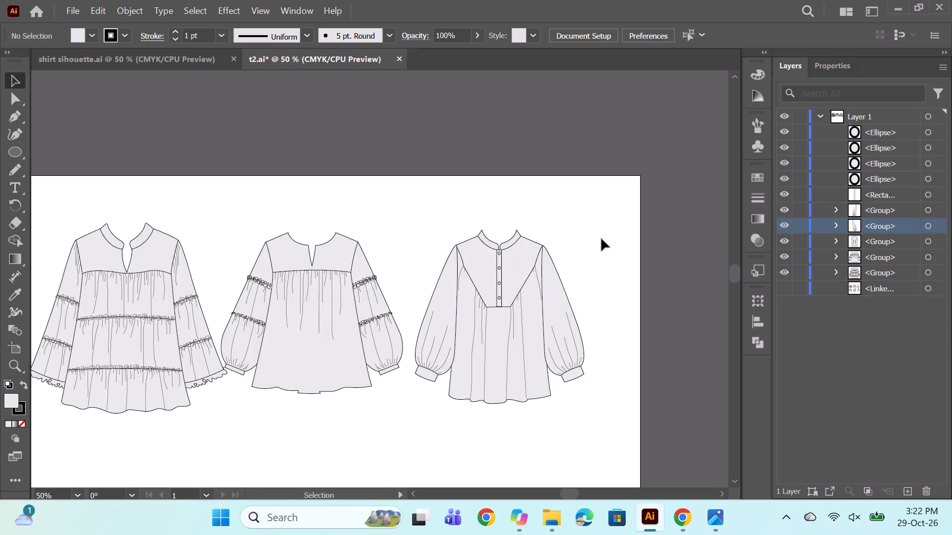
scroll(584, 246, down, 4)
alt+scroll(534, 366, down, 1)
scroll(532, 376, down, 4)
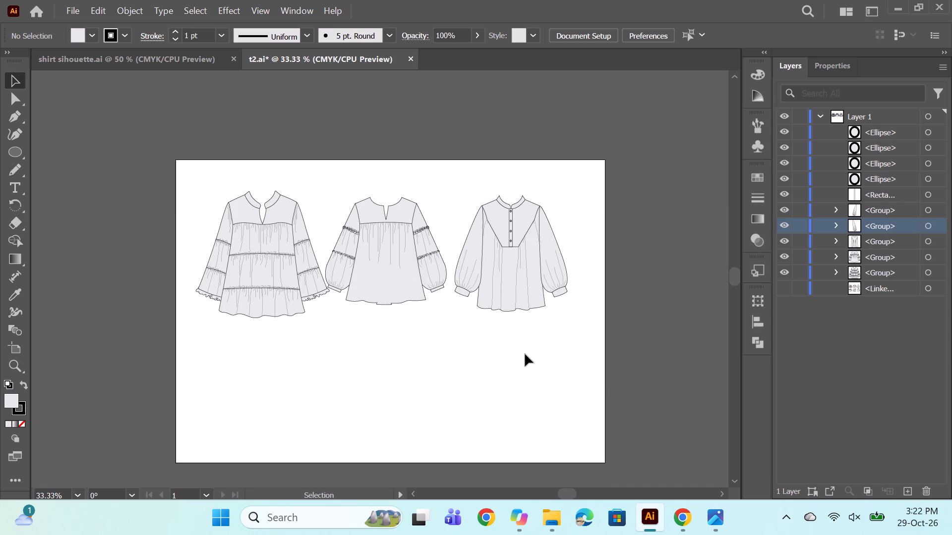
scroll(523, 350, down, 1)
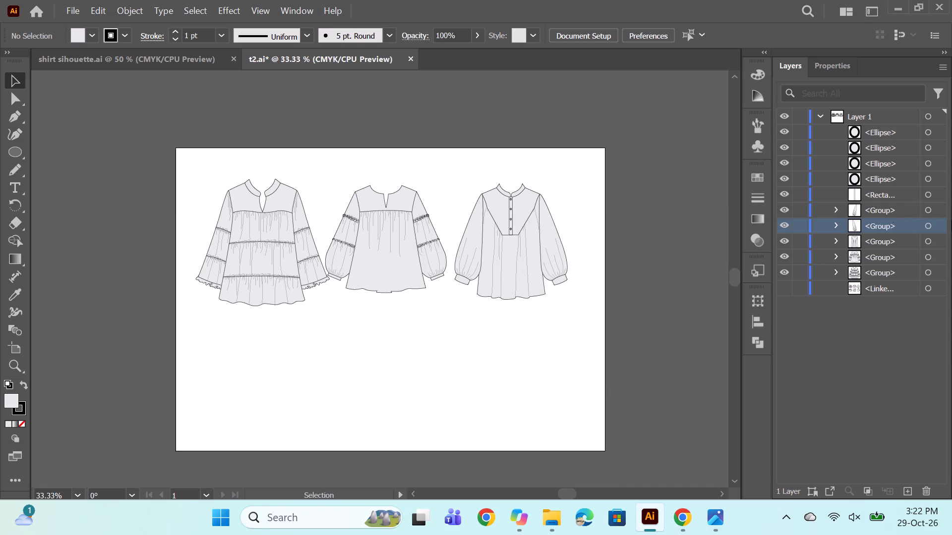
click(382, 234)
key(Right)
key(Right)
key(Right)
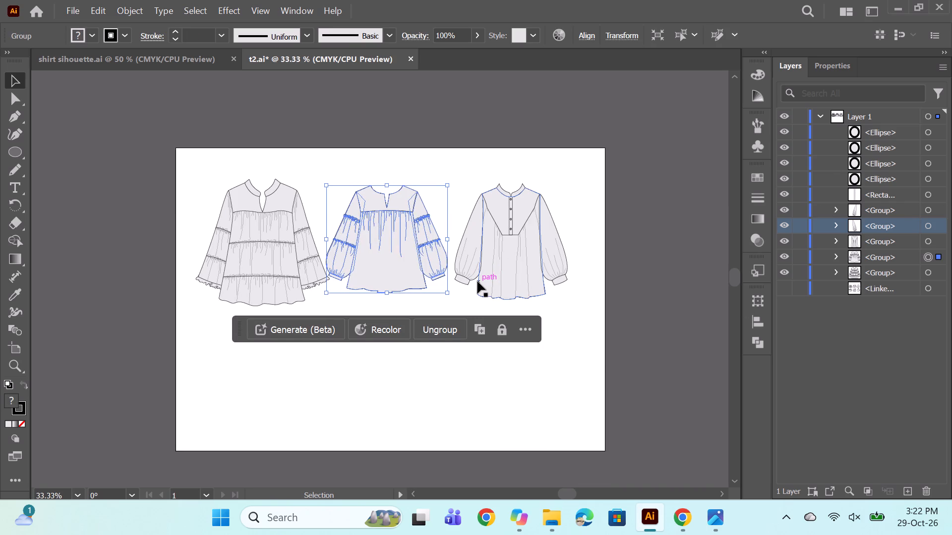
key(Right)
key(Right)
key(Right)
key(Right)
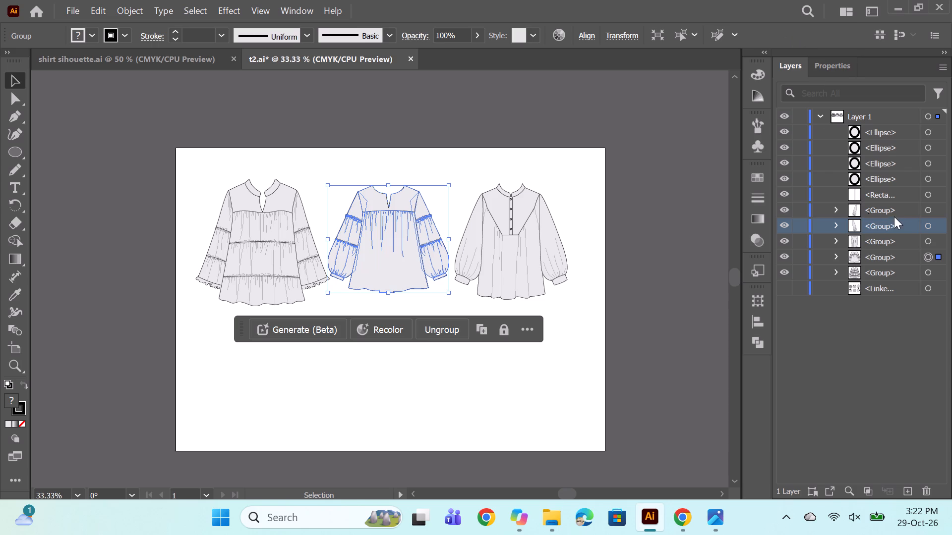
Group all parts of the stand-collar blouse: the four buttons, placket, both sleeves and body.
click(939, 214)
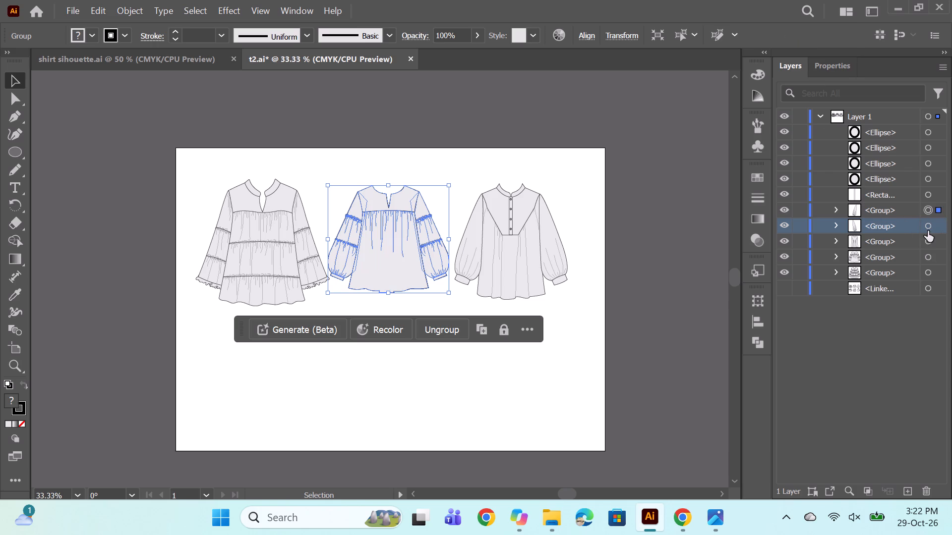
drag(928, 232, 928, 238)
click(928, 238)
shift+click(930, 139)
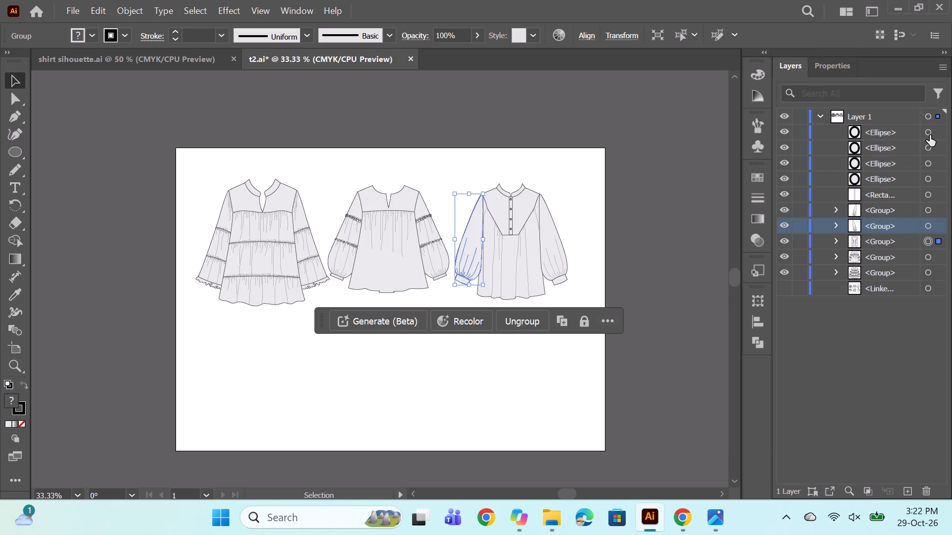
shift+click(930, 135)
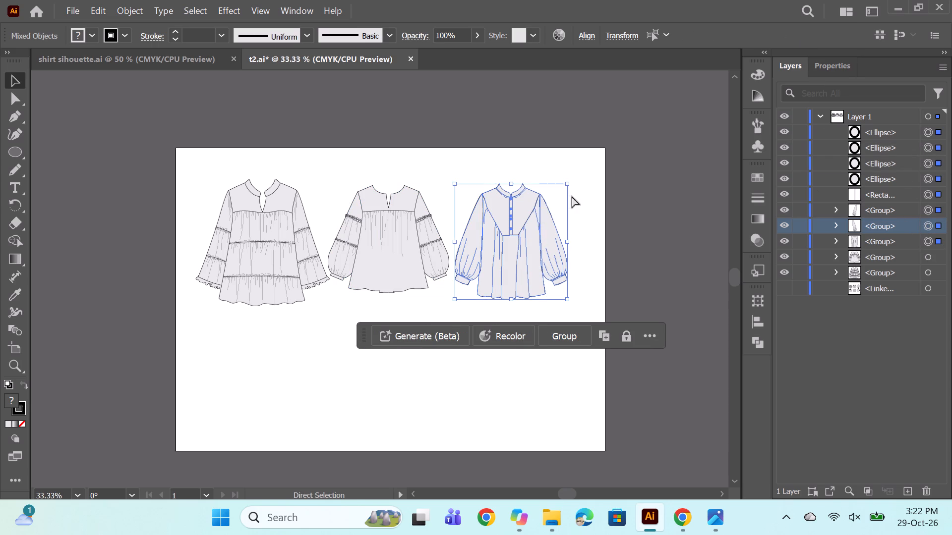
key(ctrl+g)
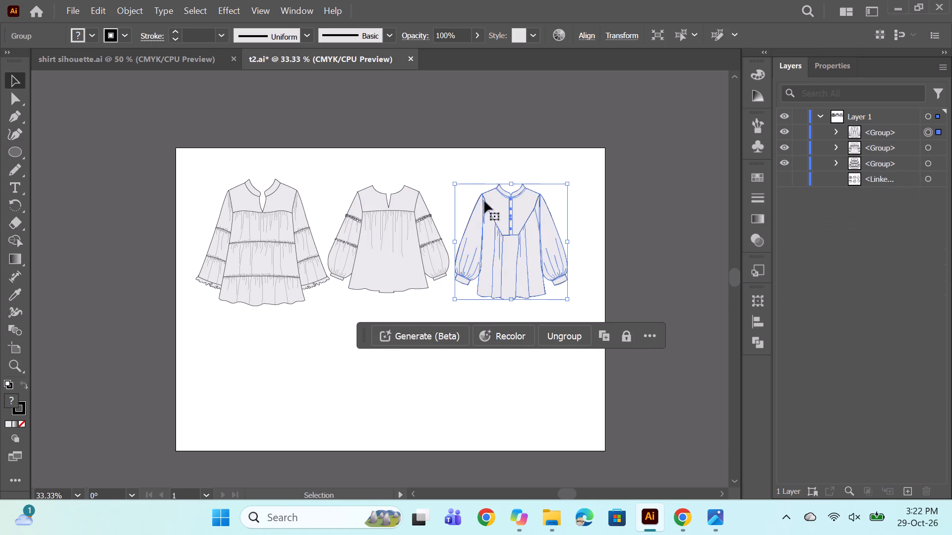
ctrl+click(651, 221)
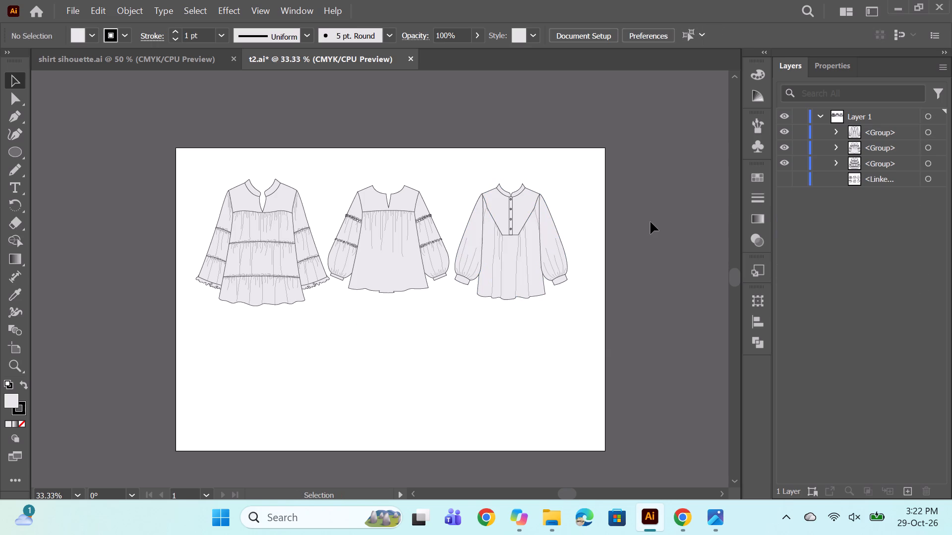
Compare the shirt drawing in shirt sihouette.ai with the three blouse flats in t2.ai.
click(160, 62)
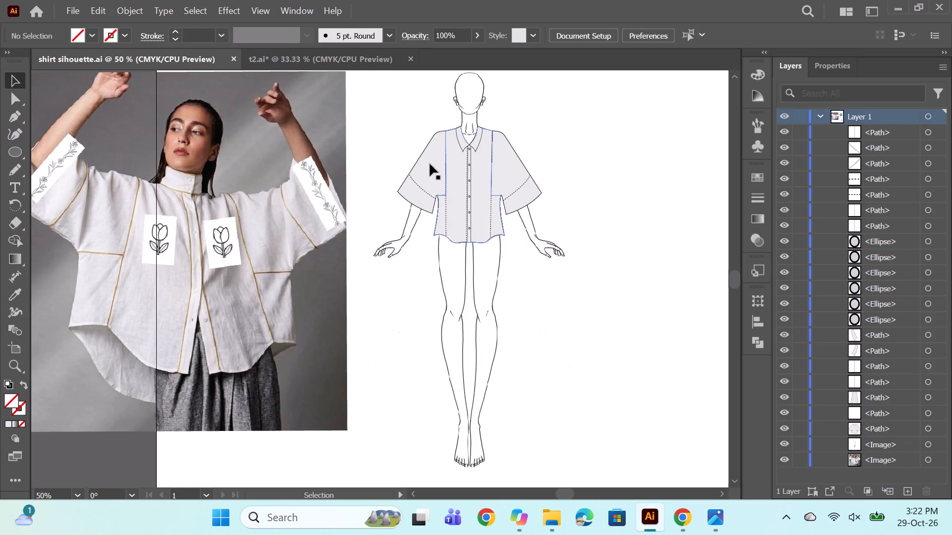
click(365, 62)
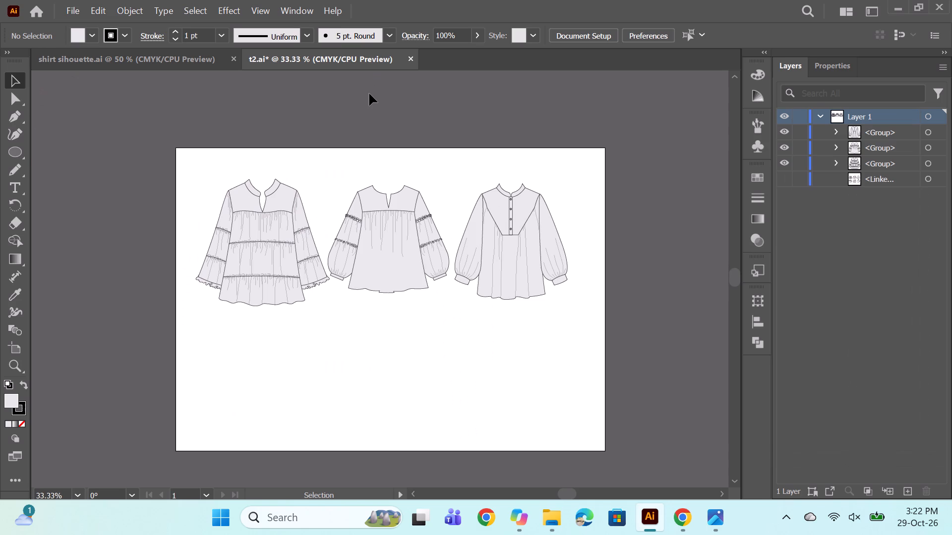
click(92, 64)
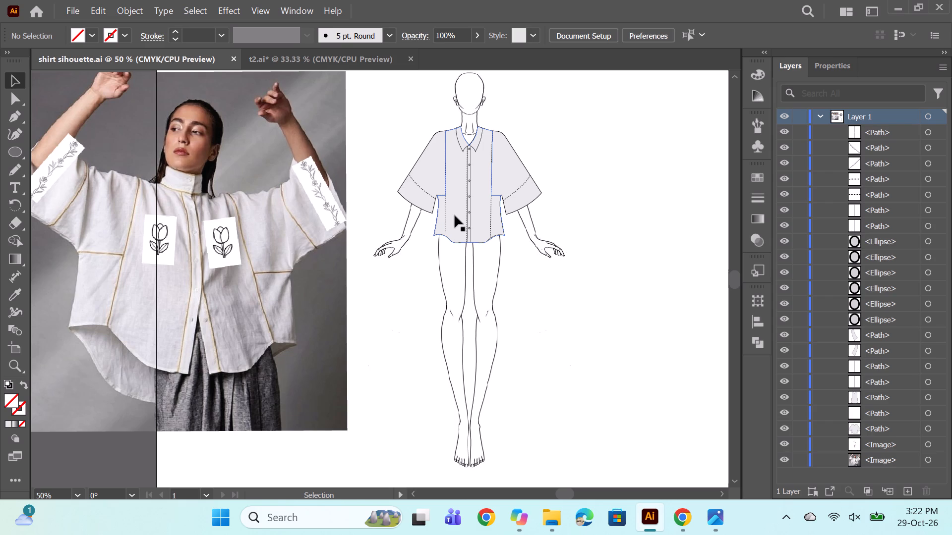
scroll(572, 160, up, 1)
alt+scroll(487, 191, up, 2)
scroll(444, 166, up, 2)
click(322, 64)
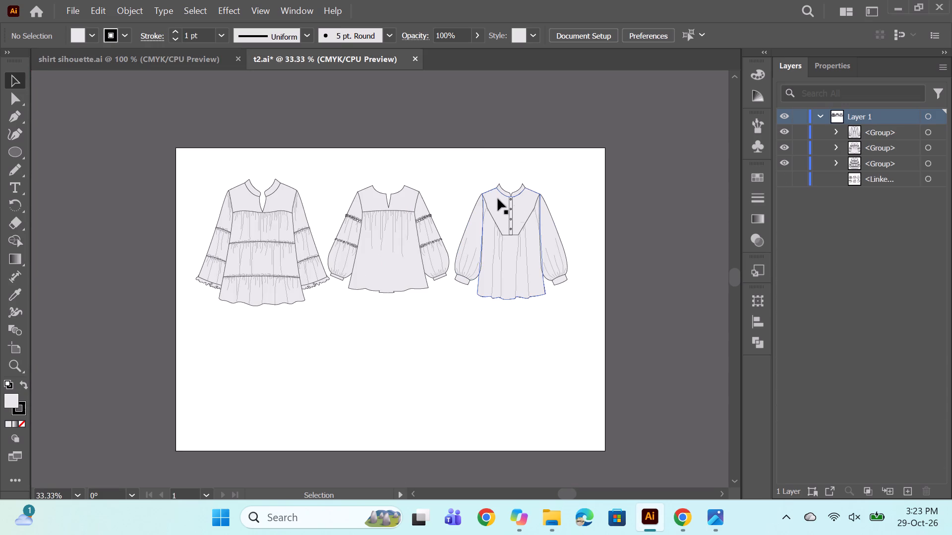
Switch to shirt sihouette.ai and examine the collared shirt on the figure beside its reference photo.
click(175, 58)
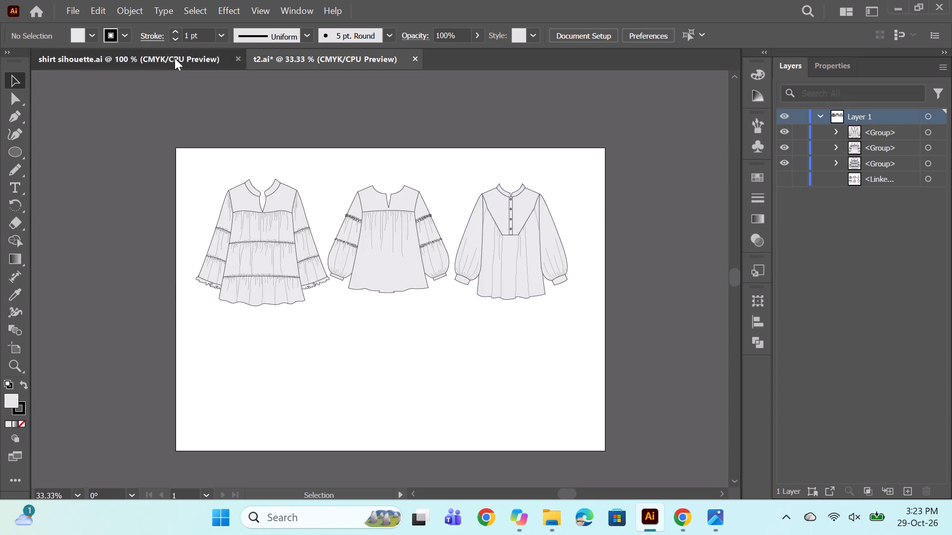
alt+scroll(495, 218, down, 2)
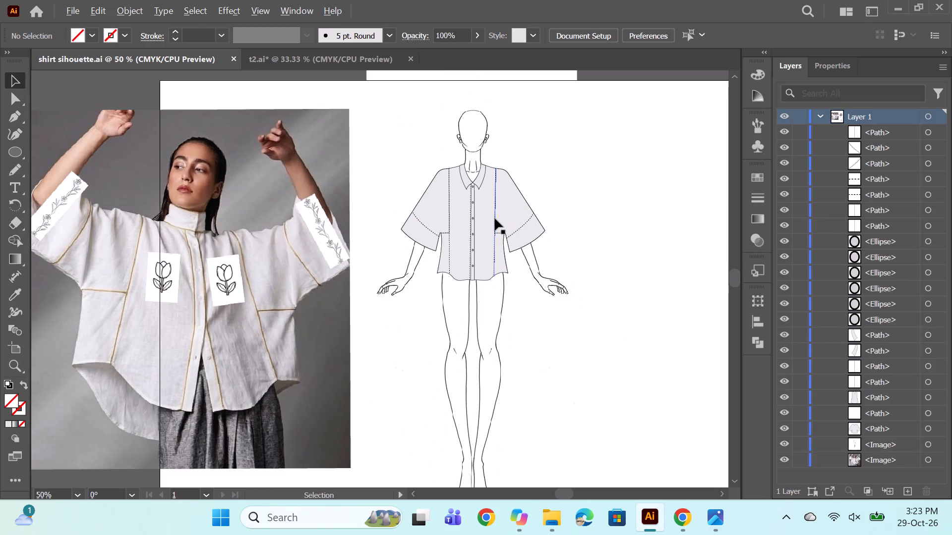
key(space)
key(space)
key(space)
key(space)
key(space)
drag(582, 191, 620, 190)
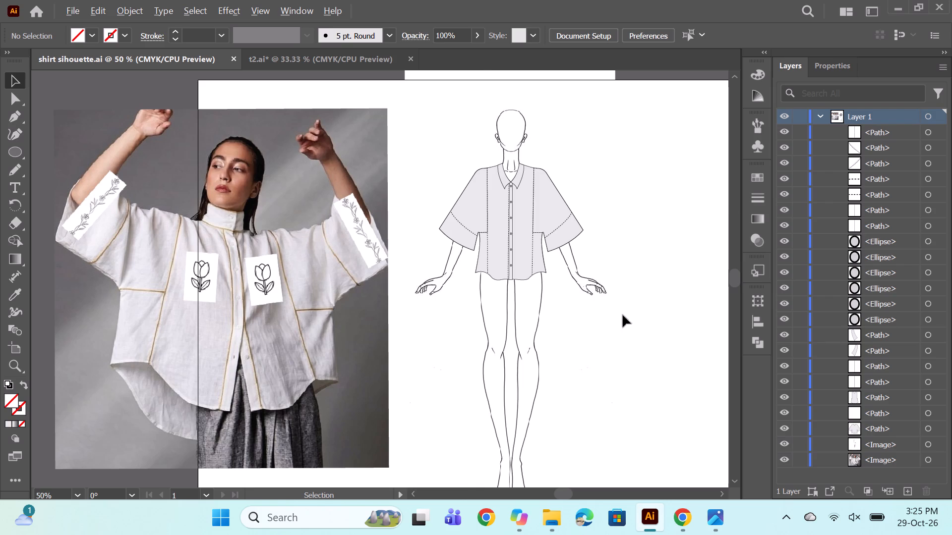
alt+scroll(586, 305, up, 1)
alt+scroll(573, 267, up, 1)
scroll(561, 279, up, 9)
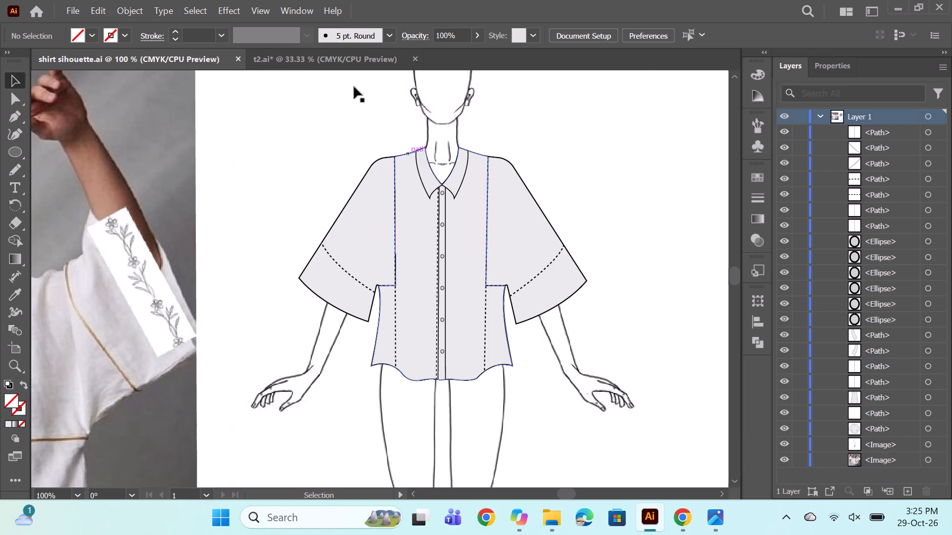
Revisit the three blouse flats in t2.ai, then return to shirt sihouette.ai and check the shirt body on the figure.
click(334, 56)
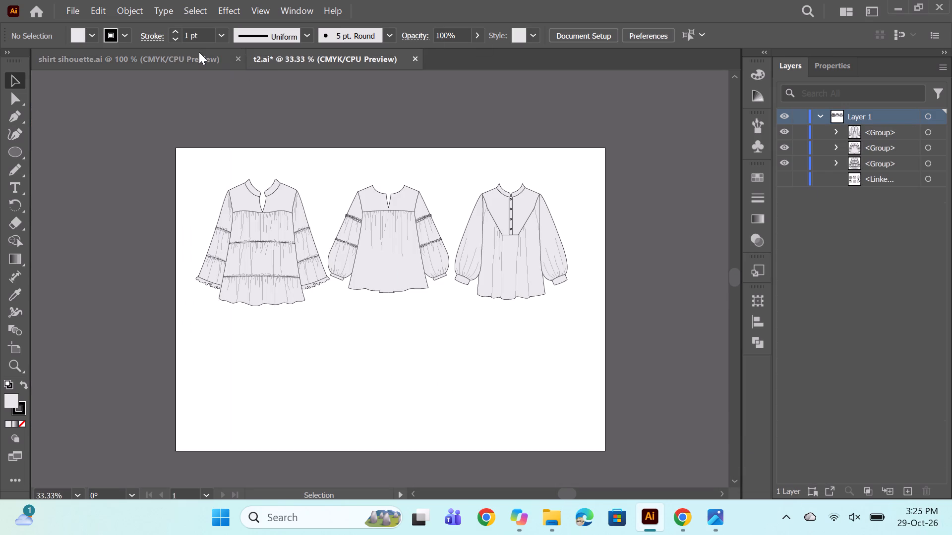
click(197, 57)
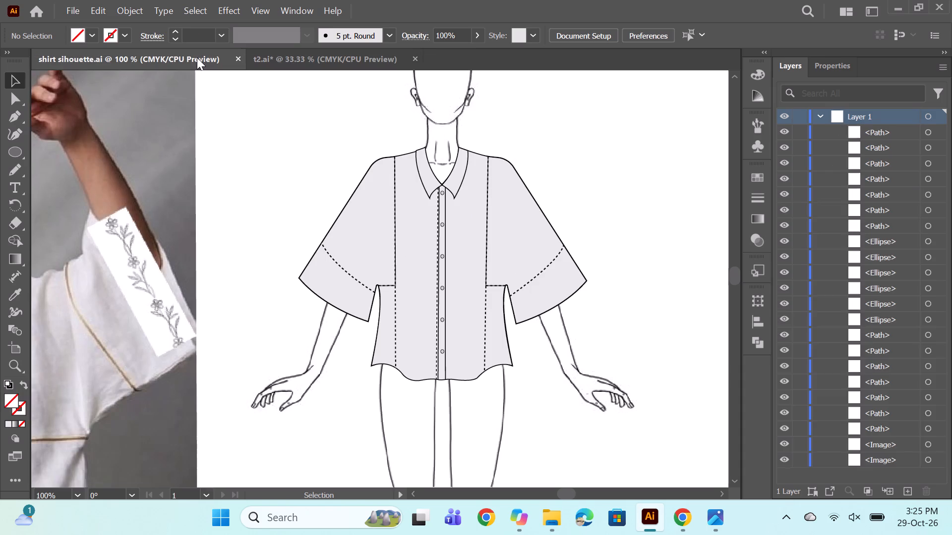
scroll(415, 175, down, 1)
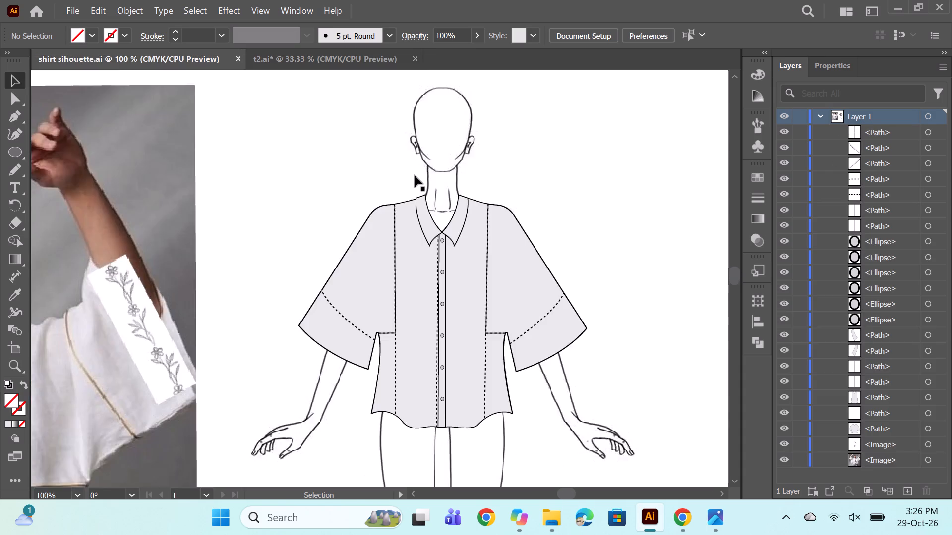
scroll(415, 175, down, 1)
scroll(415, 175, up, 2)
click(415, 175)
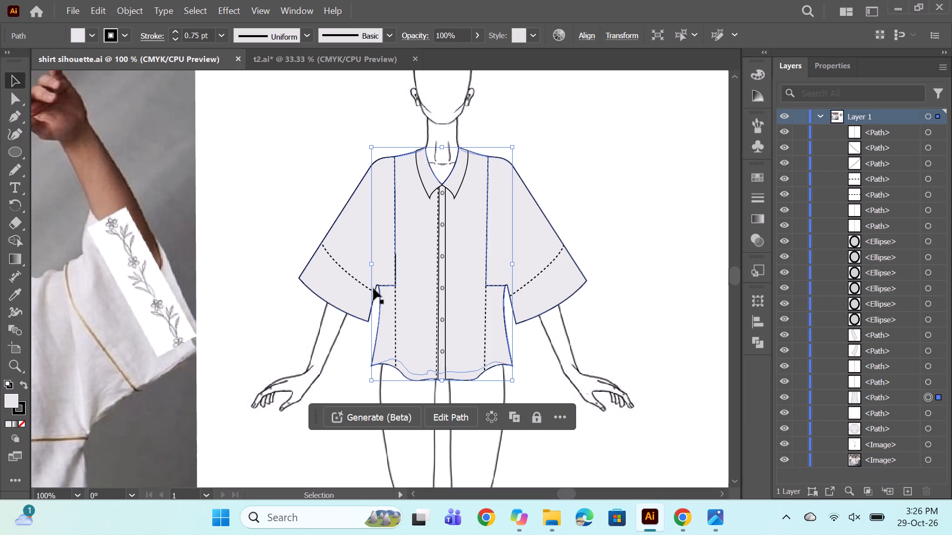
click(600, 228)
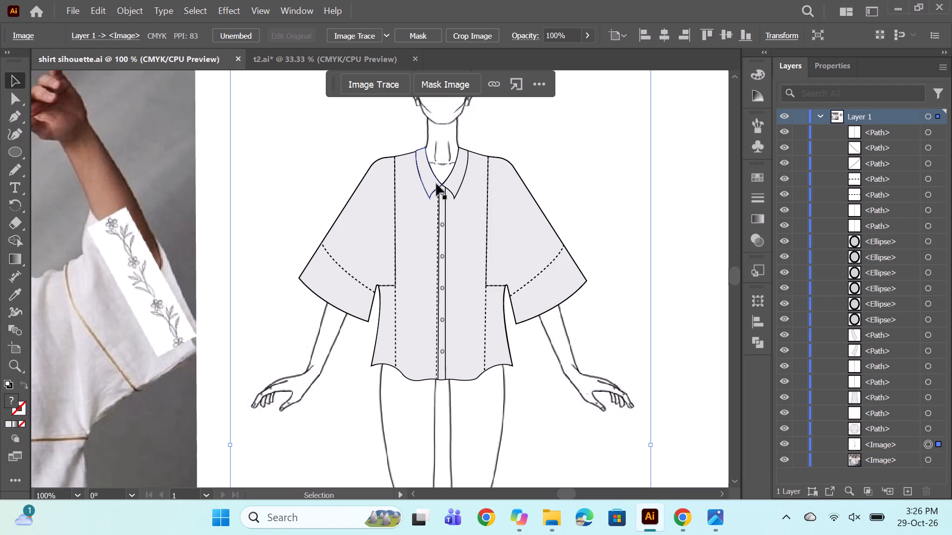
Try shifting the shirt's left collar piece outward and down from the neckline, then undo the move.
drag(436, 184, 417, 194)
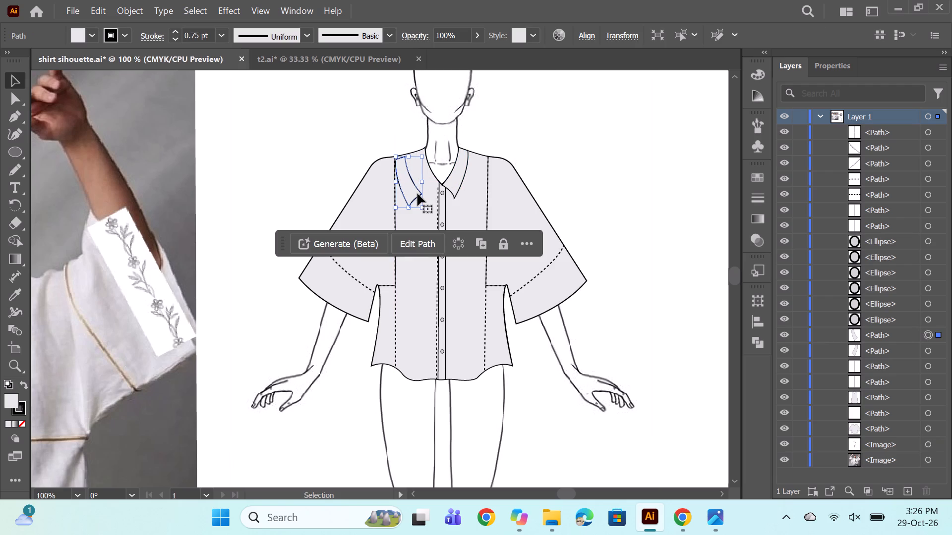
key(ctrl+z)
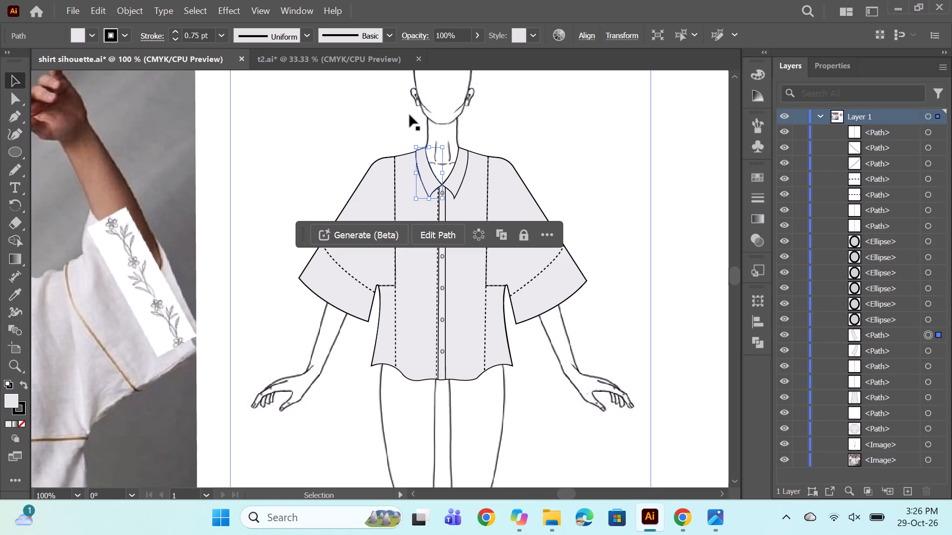
Examine the reference photo's stand collar, seam lines, front placket, and tulip and floral patches, comparing them with the drawn shirt.
click(526, 142)
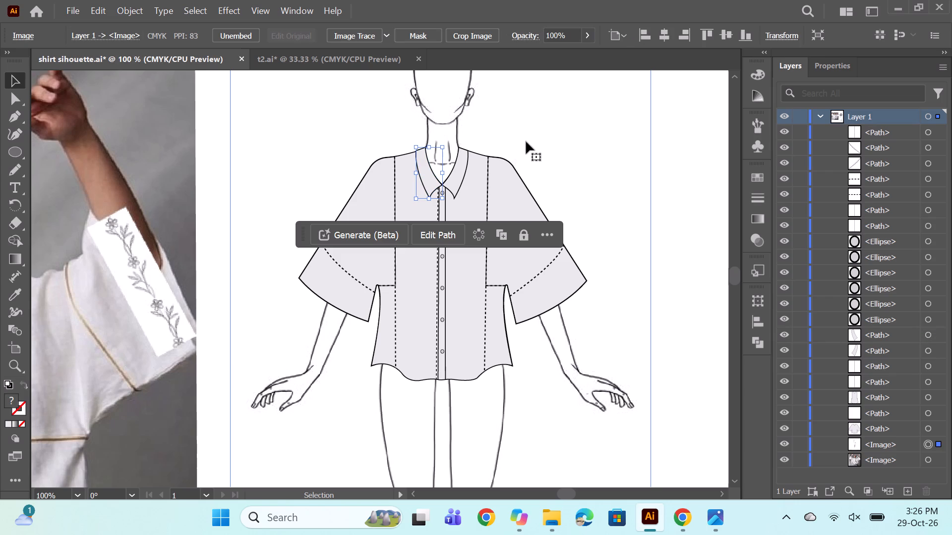
alt+scroll(293, 149, down, 1)
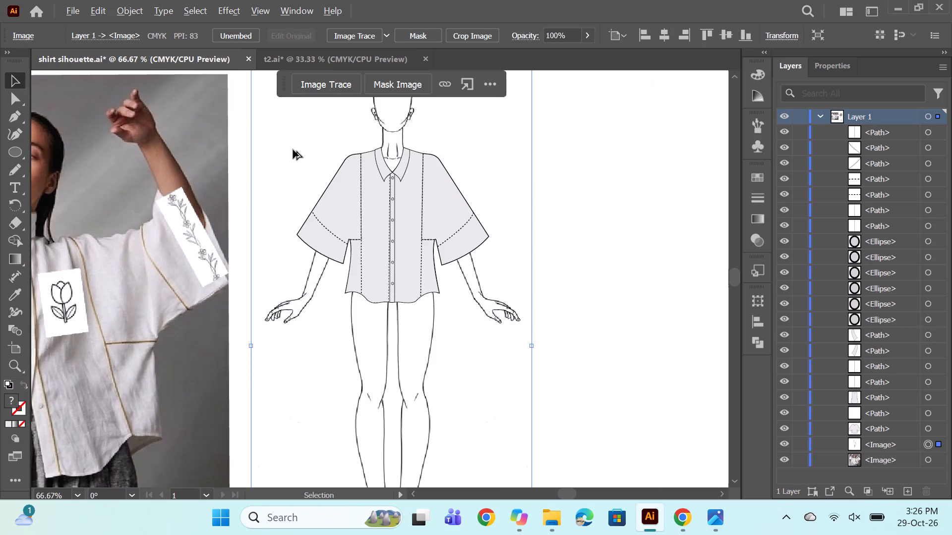
alt+scroll(293, 150, down, 1)
key(space)
key(space)
key(space)
key(space)
key(space)
key(space)
key(space)
key(space)
key(space)
key(space)
key(space)
drag(313, 206, 468, 193)
alt+scroll(314, 240, up, 1)
alt+scroll(398, 220, down, 1)
alt+scroll(292, 238, up, 3)
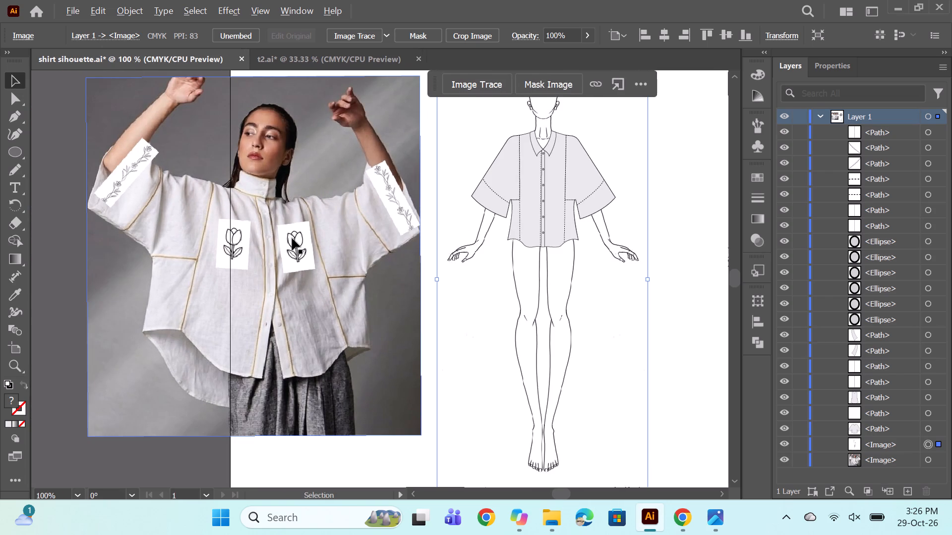
alt+scroll(301, 235, down, 2)
alt+scroll(411, 217, down, 2)
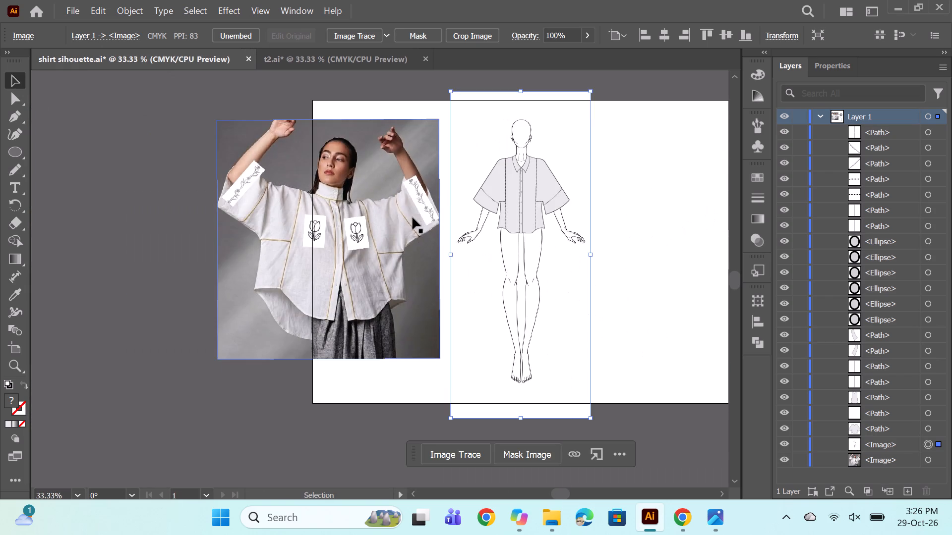
alt+scroll(408, 217, up, 2)
scroll(407, 217, down, 3)
scroll(409, 200, up, 2)
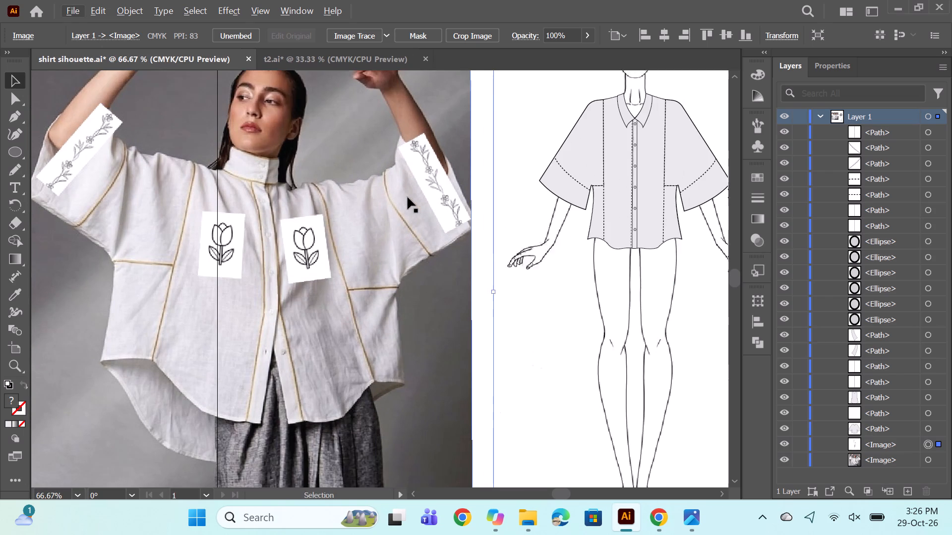
scroll(408, 197, up, 3)
scroll(372, 204, down, 1)
scroll(361, 210, up, 3)
alt+scroll(328, 263, up, 2)
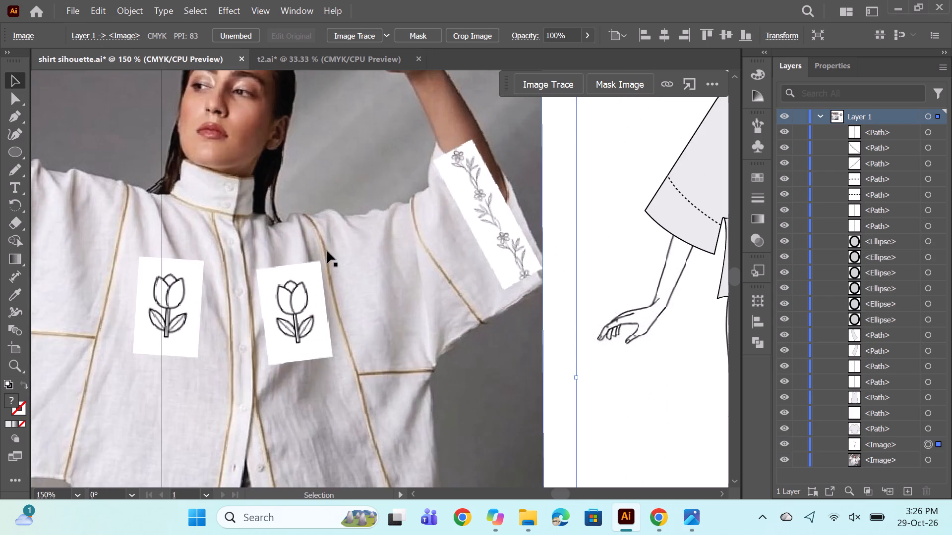
alt+scroll(327, 251, down, 2)
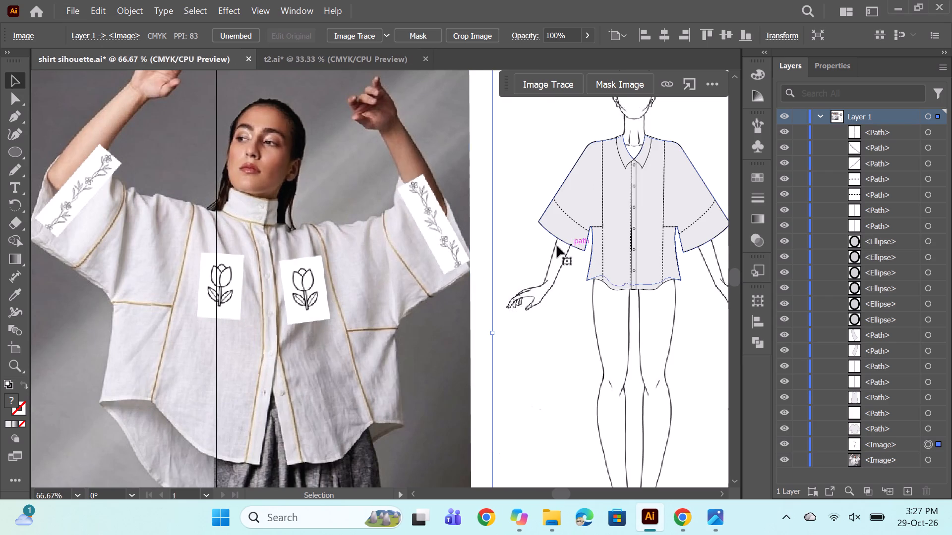
alt+scroll(314, 284, up, 2)
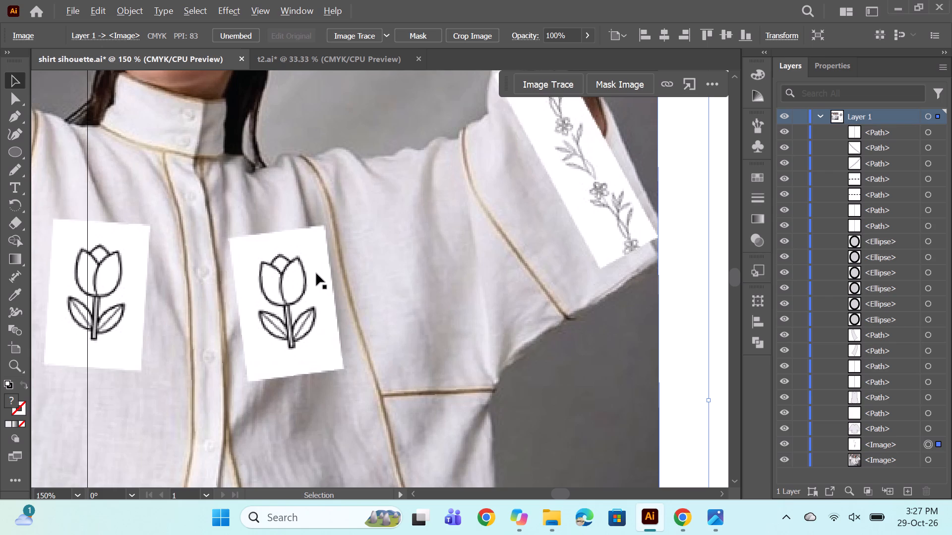
alt+scroll(316, 273, down, 1)
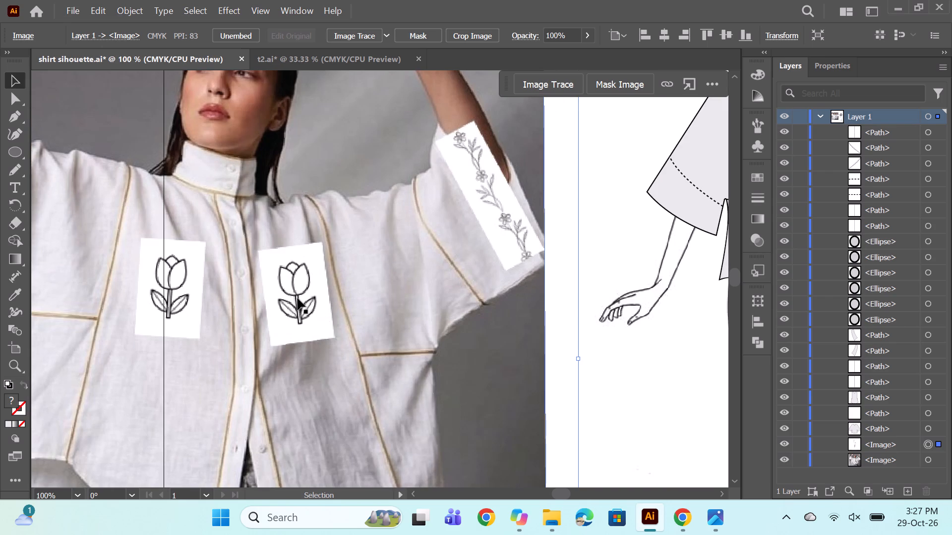
alt+scroll(297, 298, down, 1)
alt+scroll(298, 302, up, 1)
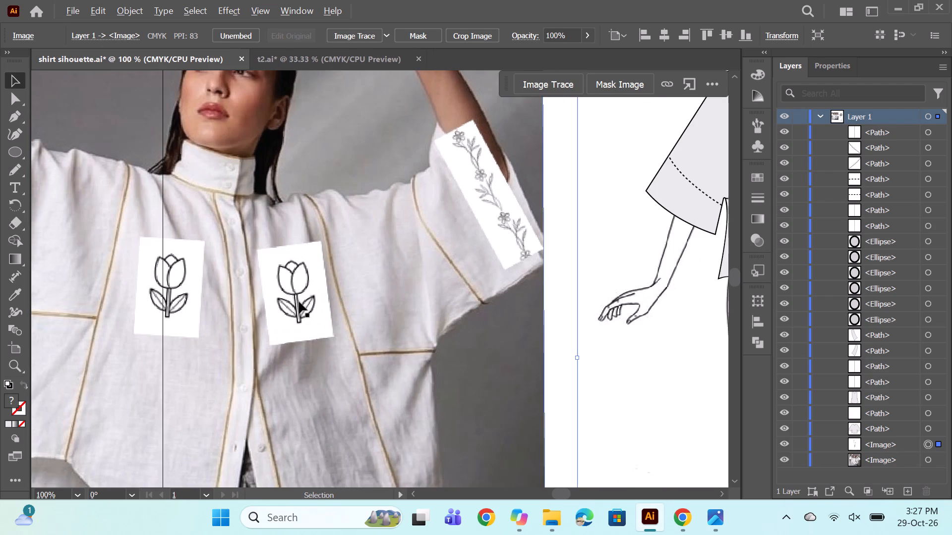
alt+scroll(306, 299, down, 1)
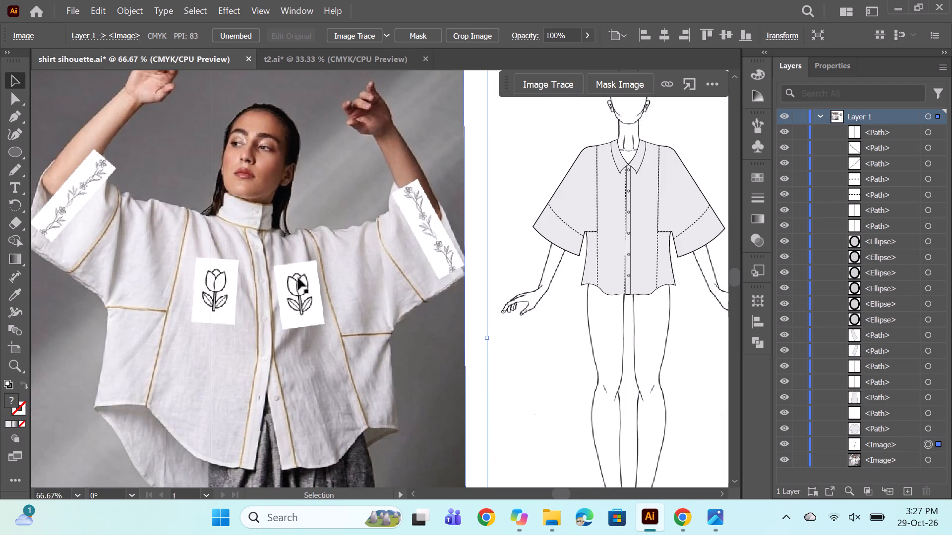
Inspect the drawn shirt on the figure again, checking its collar, button placket, dashed stitch lines and wide sleeves.
key(space)
key(space)
key(space)
key(space)
key(space)
key(space)
key(space)
key(space)
key(space)
key(space)
key(space)
key(space)
key(space)
key(space)
key(space)
key(space)
key(space)
drag(465, 297, 329, 332)
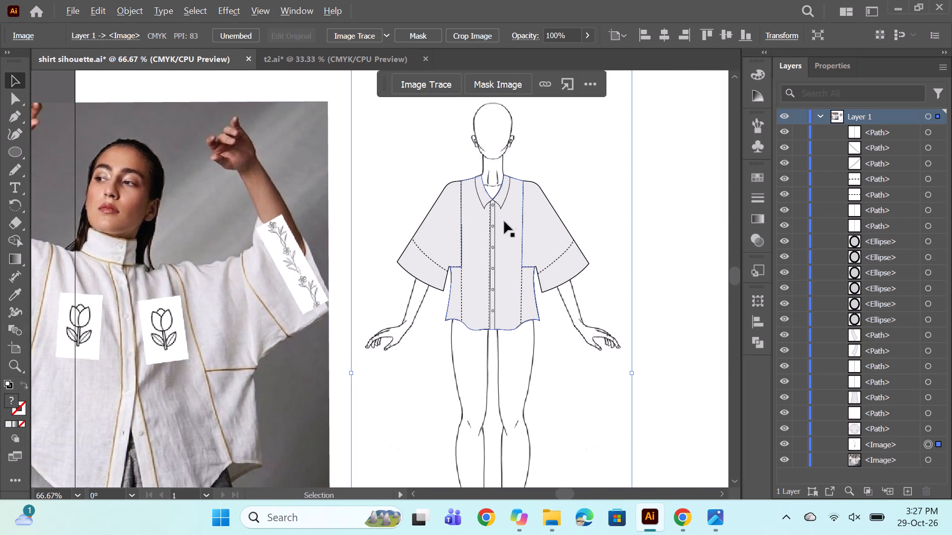
alt+scroll(508, 220, up, 2)
alt+scroll(411, 168, down, 2)
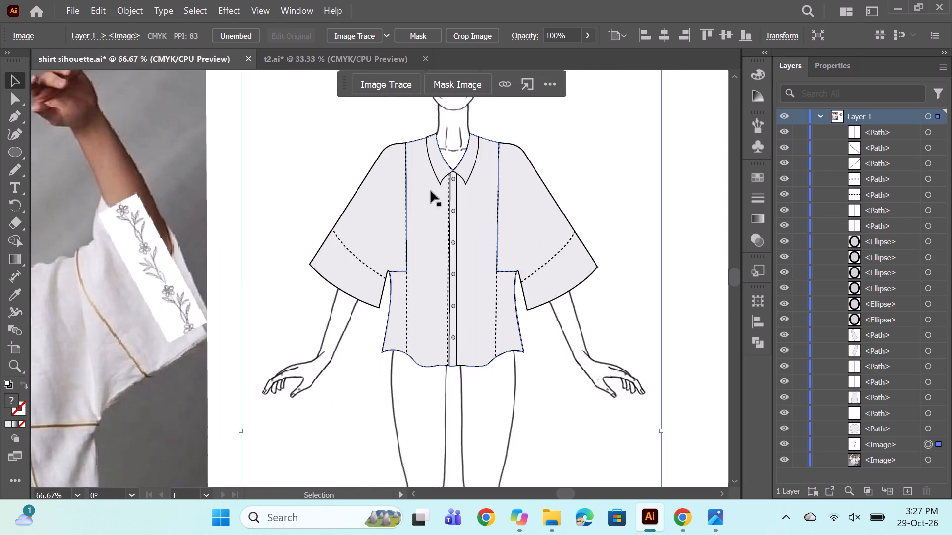
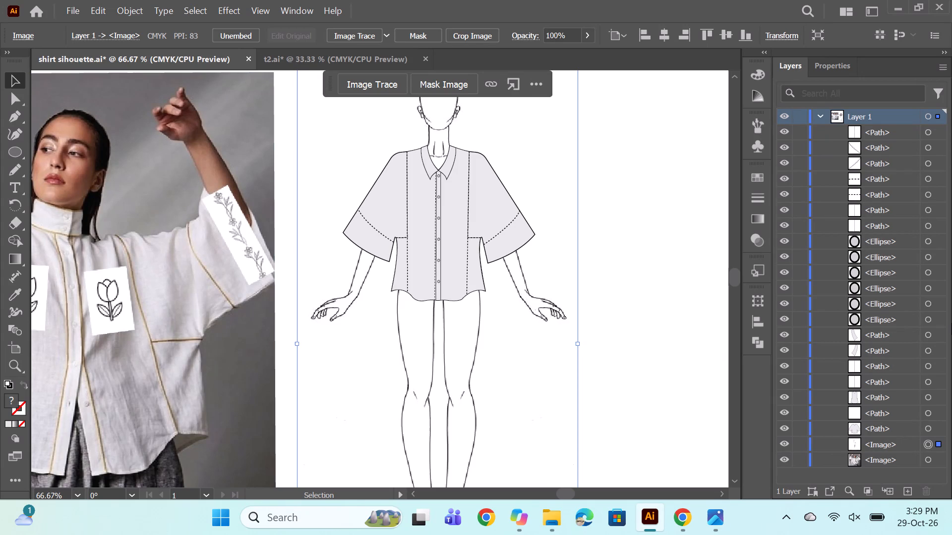
Inspect the drawn shirt on the figure, checking its pointed collar, front placket and buttons close up.
click(671, 369)
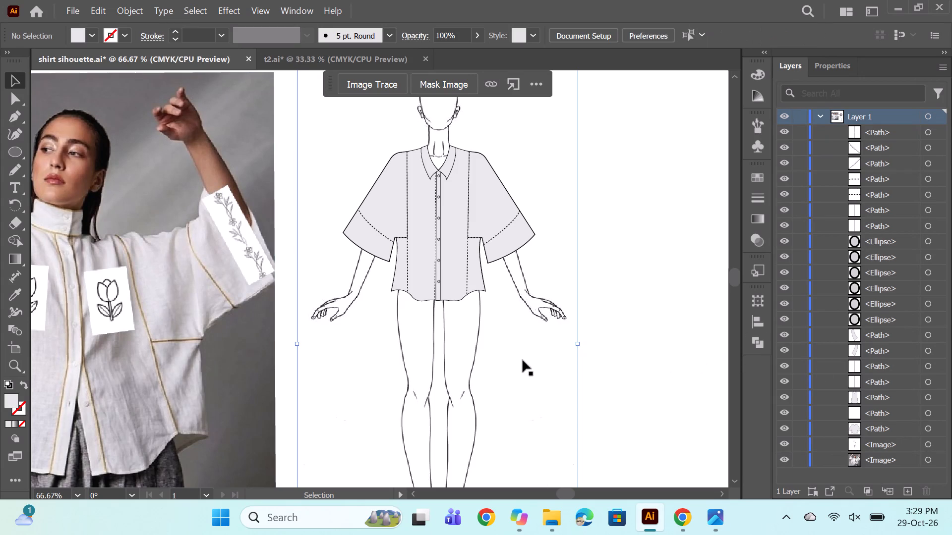
alt+scroll(437, 237, up, 1)
alt+scroll(437, 237, down, 2)
scroll(441, 229, up, 3)
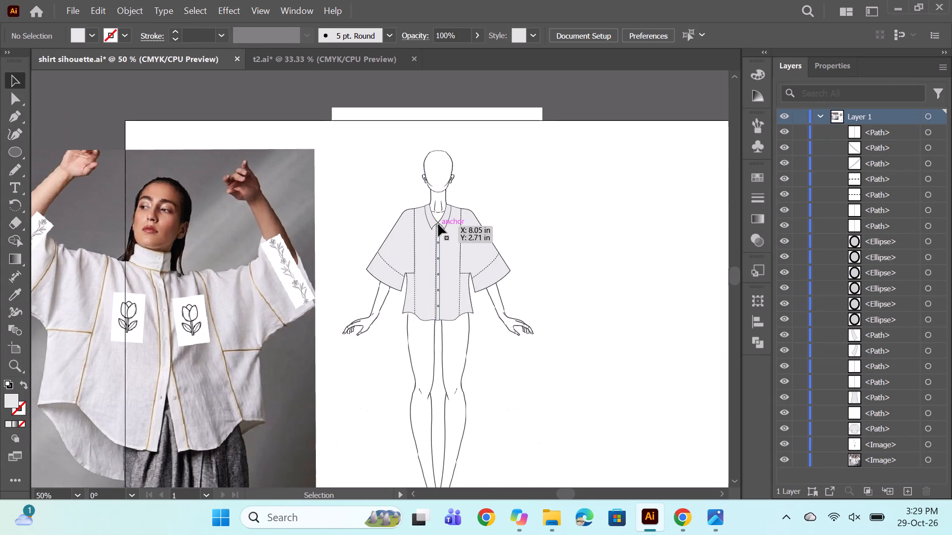
alt+scroll(435, 224, up, 2)
scroll(435, 224, down, 2)
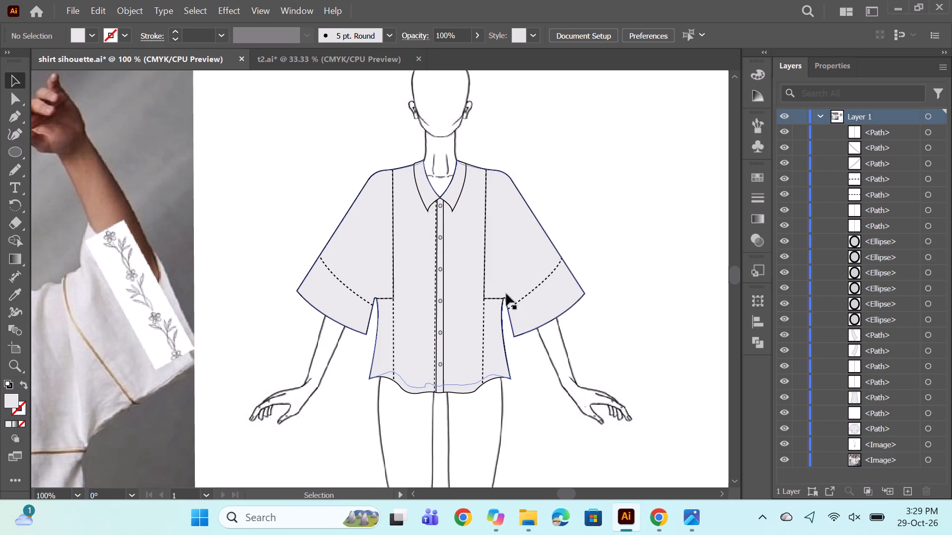
scroll(421, 235, down, 1)
alt+scroll(423, 234, down, 2)
alt+scroll(432, 234, up, 4)
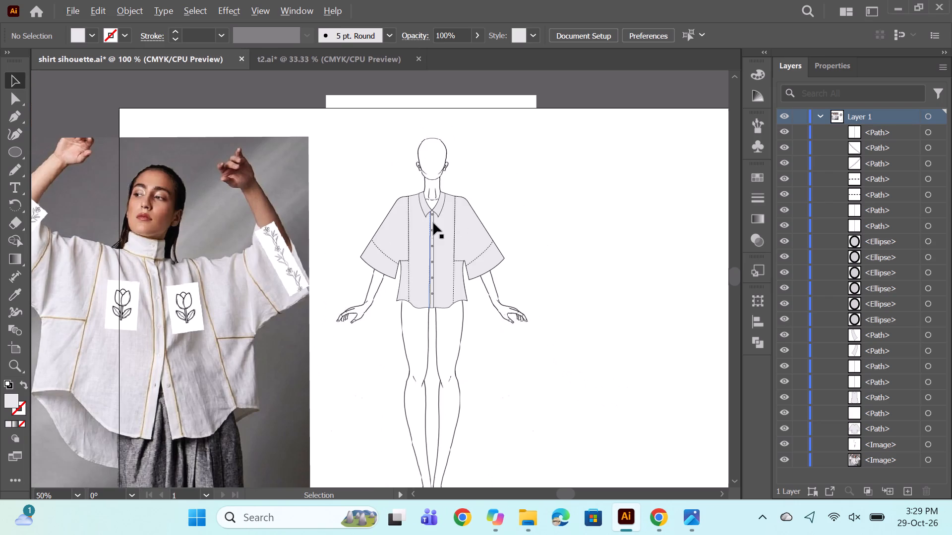
alt+scroll(434, 222, up, 6)
alt+scroll(382, 221, down, 1)
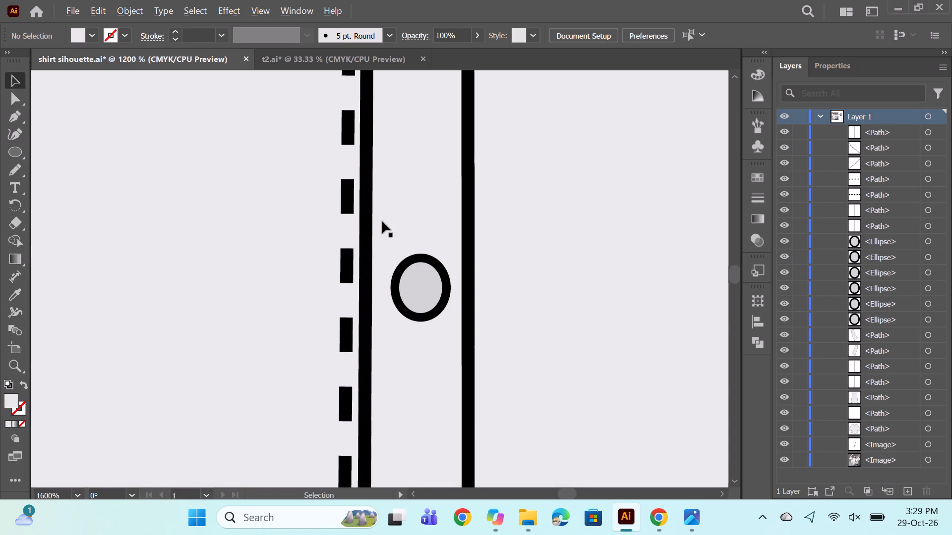
alt+scroll(382, 221, down, 1)
scroll(360, 223, up, 20)
scroll(360, 223, up, 3)
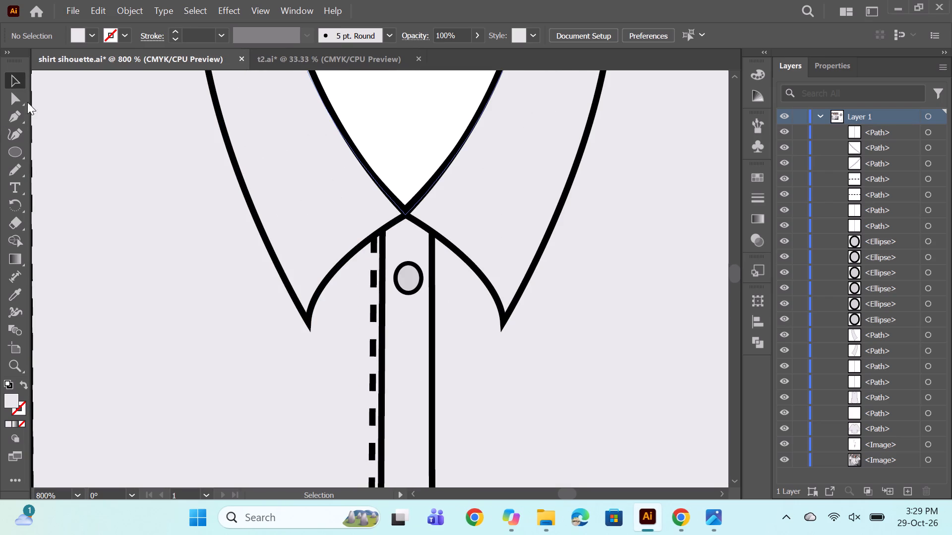
Bow the outer edge of the left collar piece outward with the Pen tool to give it a rounded shape.
click(17, 112)
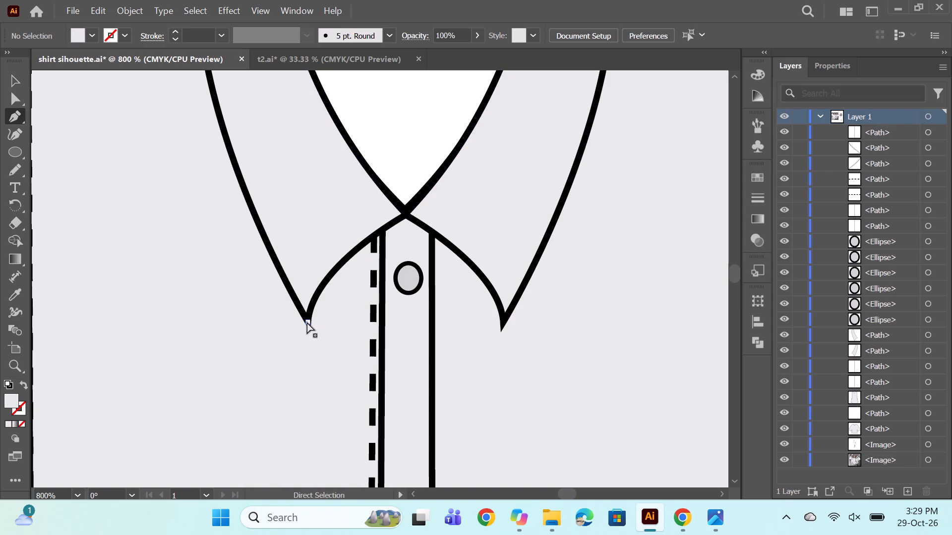
ctrl+click(307, 322)
alt+scroll(339, 279, down, 1)
scroll(239, 219, up, 6)
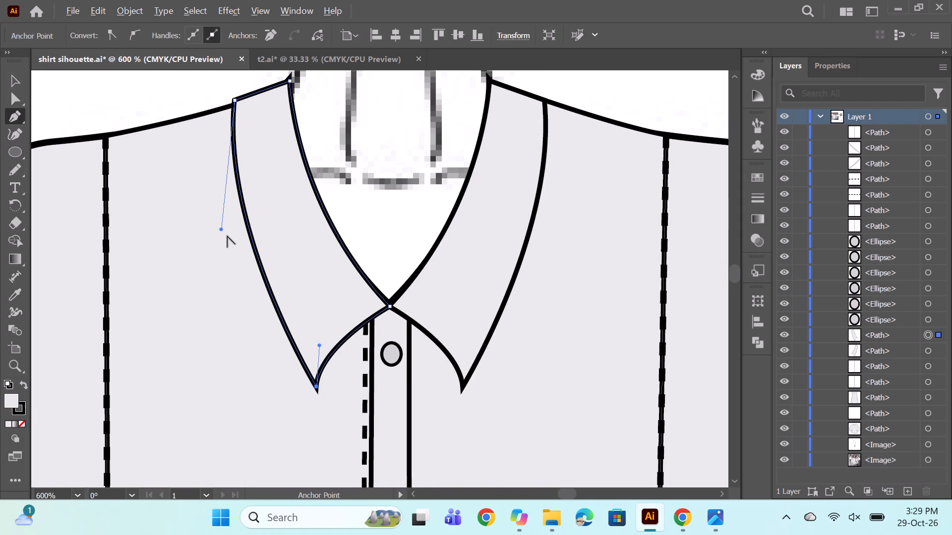
alt+drag(221, 231, 197, 245)
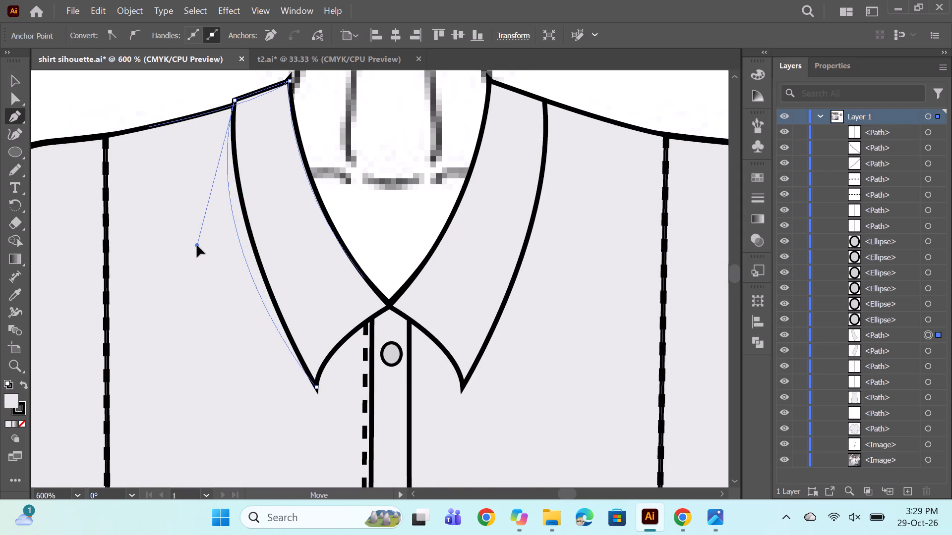
alt+drag(197, 245, 165, 289)
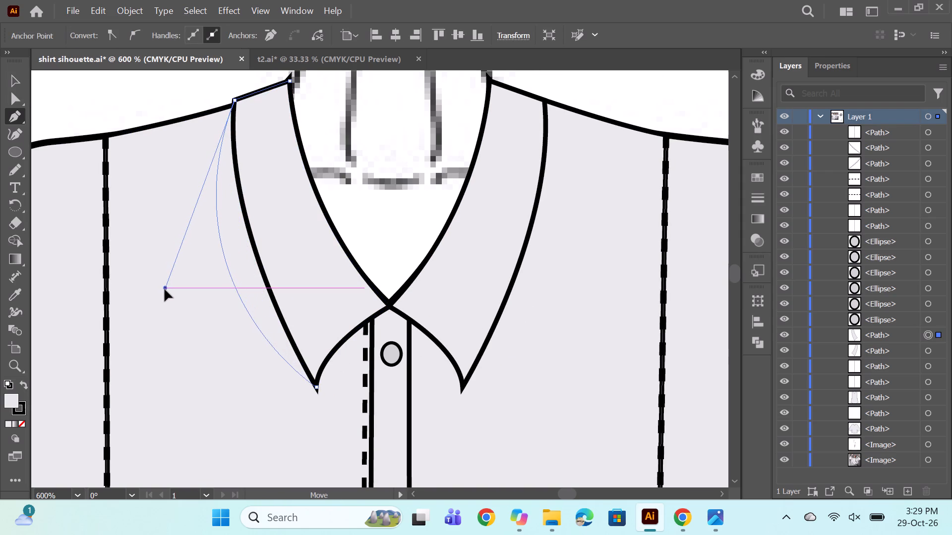
alt+drag(165, 289, 151, 334)
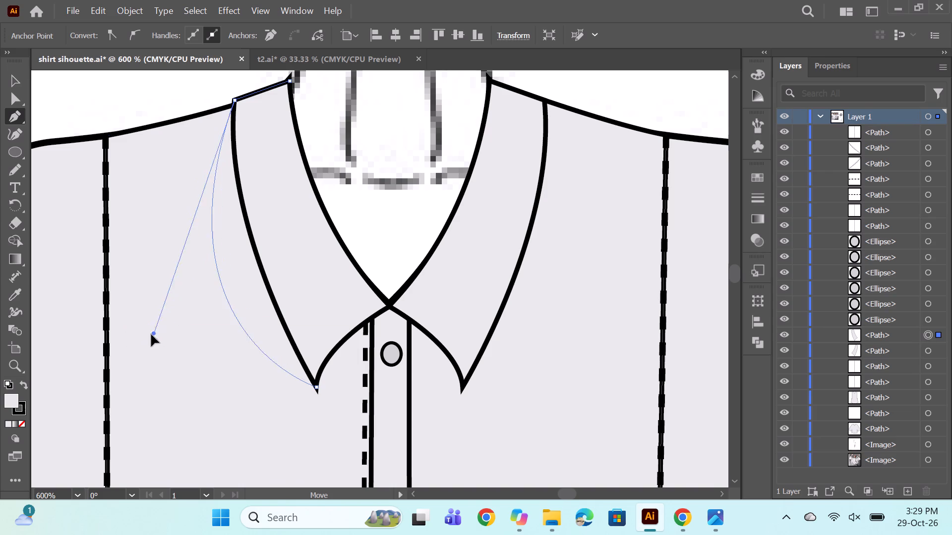
alt+drag(151, 334, 166, 338)
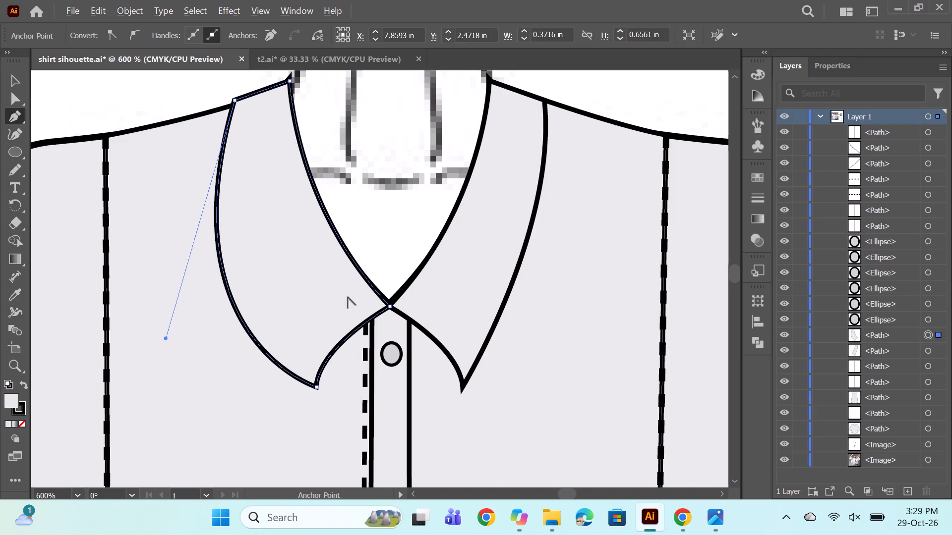
Reshape the lower edge of the left collar piece into a soft downward curve from the neckline point to the collar tip.
alt+scroll(348, 297, down, 2)
alt+scroll(389, 289, down, 2)
alt+scroll(382, 303, up, 3)
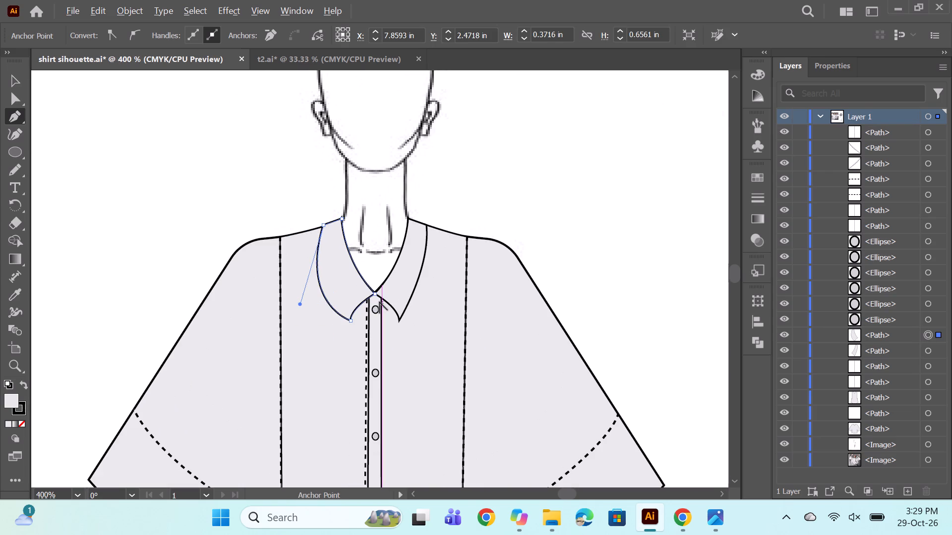
alt+scroll(379, 302, up, 2)
ctrl+click(359, 272)
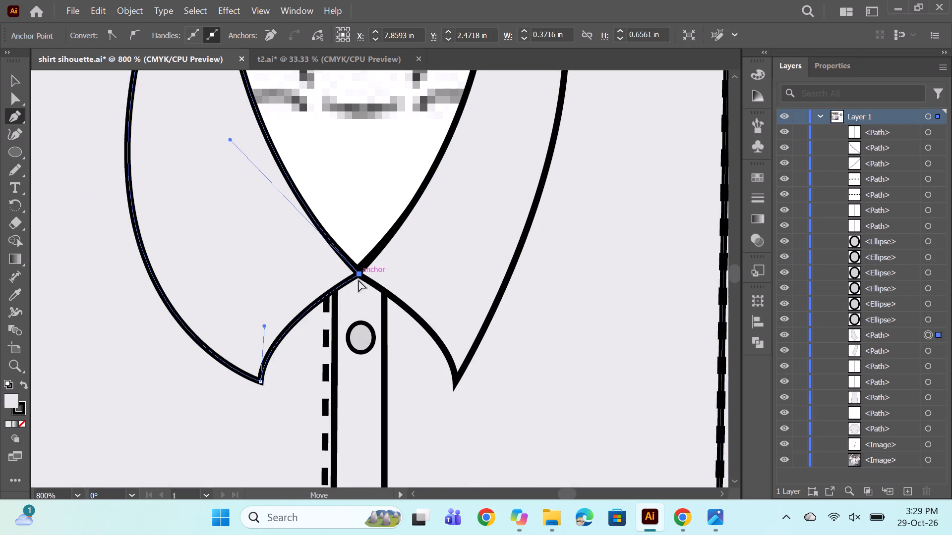
alt+drag(265, 326, 292, 336)
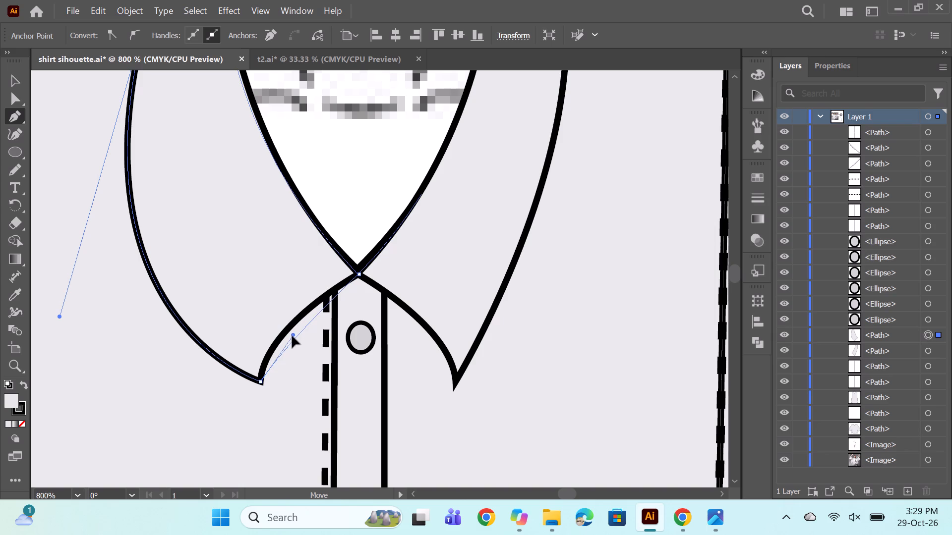
alt+drag(292, 336, 305, 357)
Reshape the lower edge of the right collar piece into a downward-bowing curve to match the left piece.
alt+scroll(376, 337, down, 5)
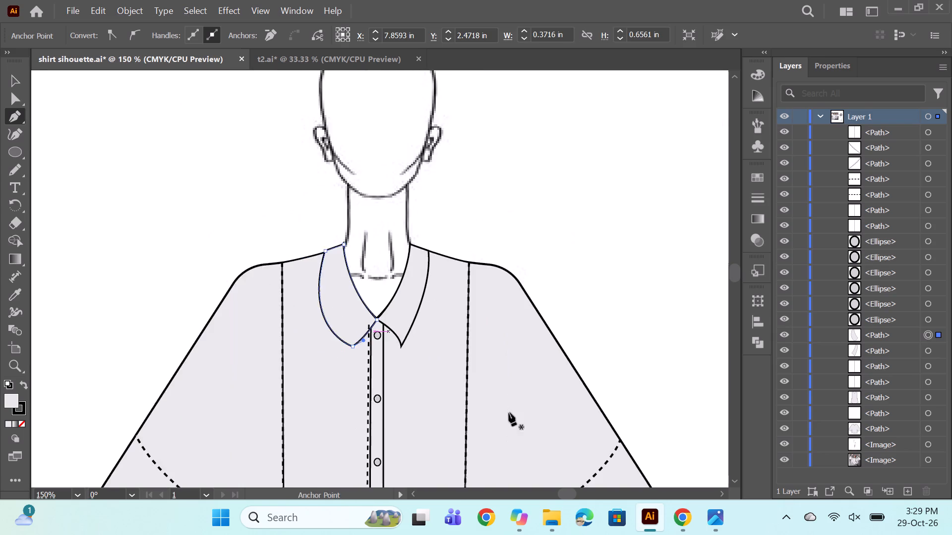
alt+scroll(386, 356, up, 7)
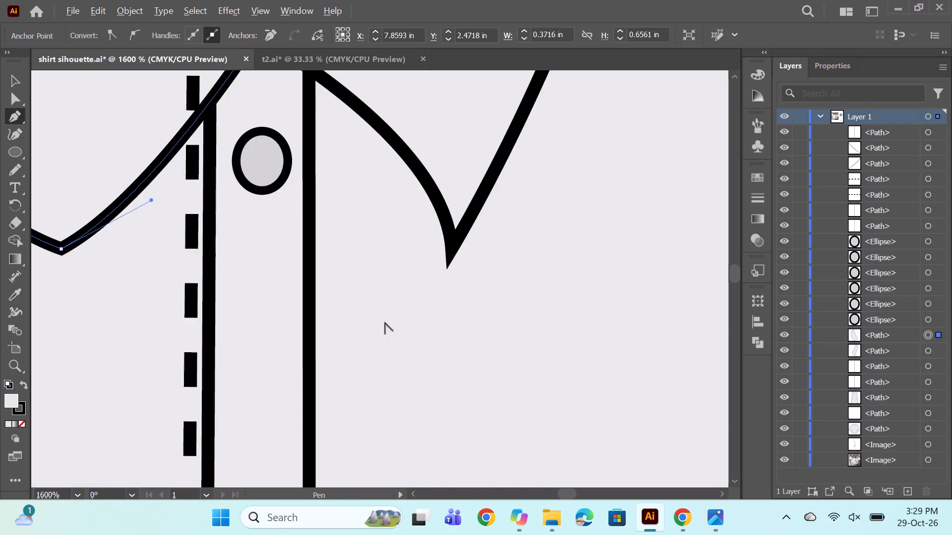
alt+scroll(385, 308, down, 2)
scroll(369, 291, up, 6)
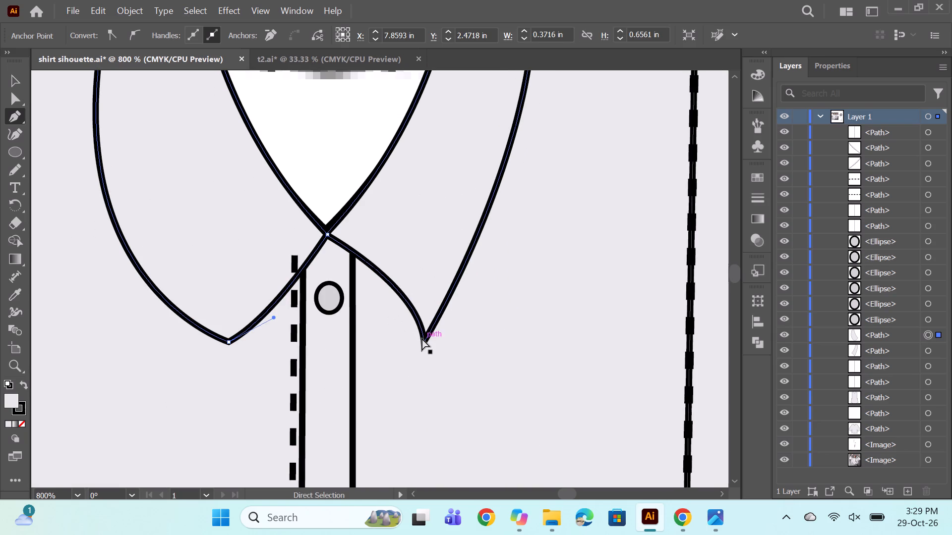
ctrl+click(425, 343)
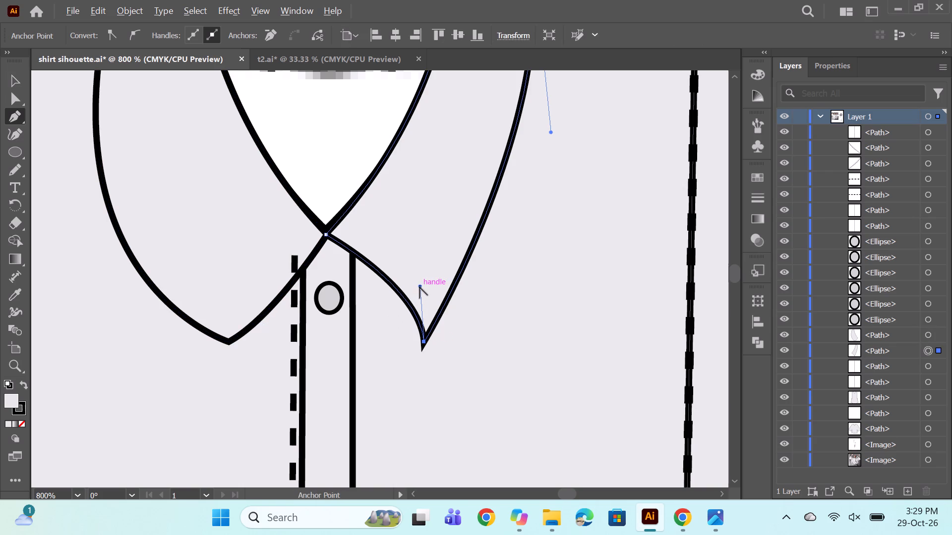
alt+drag(419, 287, 357, 325)
Bow the outer edge of the right collar piece outward into a rounded curve like the left one.
scroll(456, 312, up, 5)
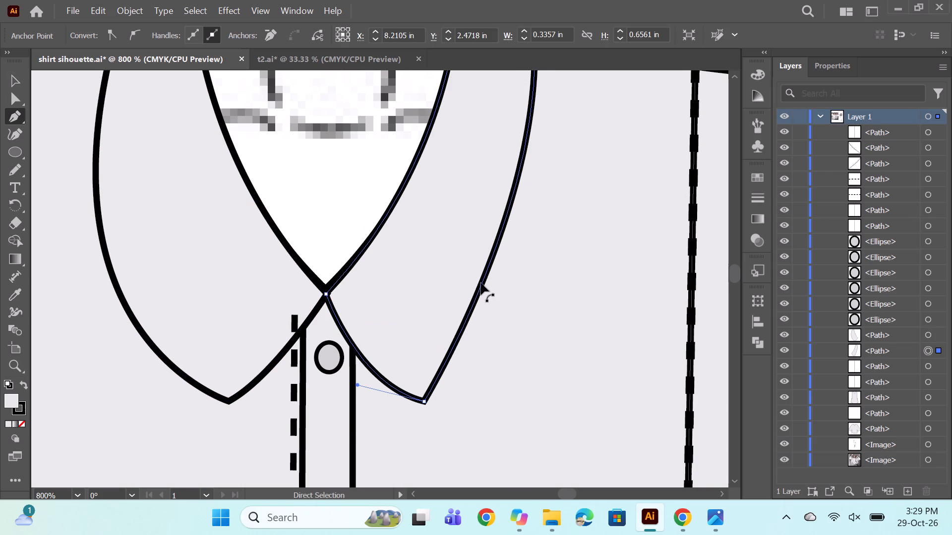
scroll(481, 277, up, 3)
alt+scroll(481, 276, down, 2)
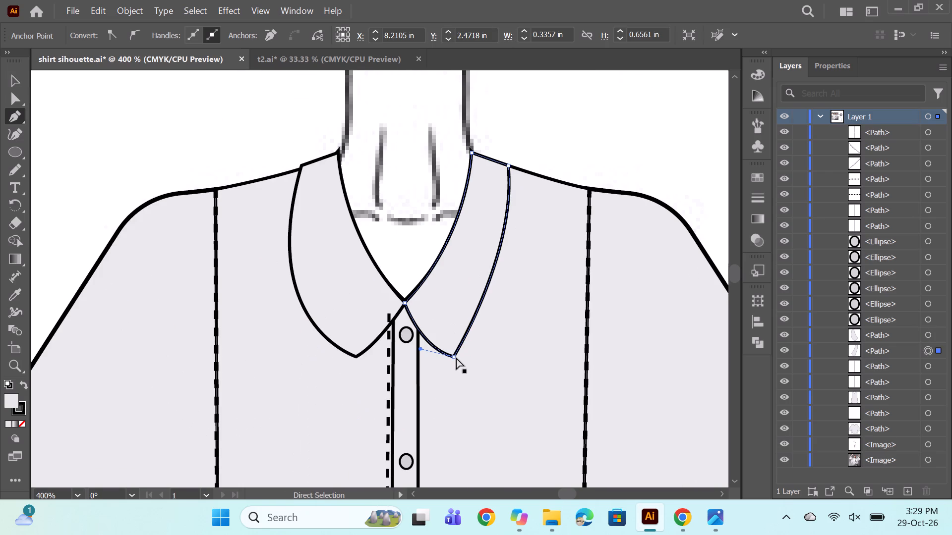
ctrl+click(455, 357)
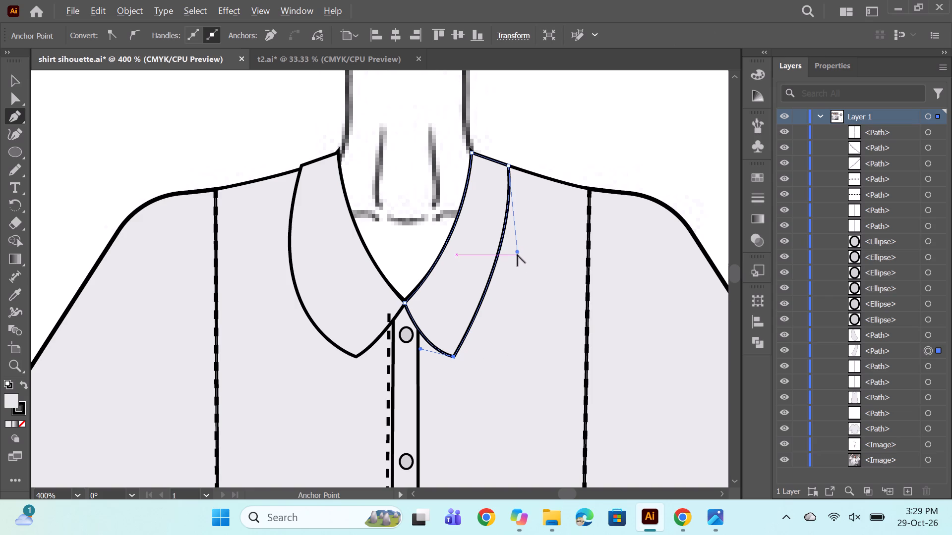
alt+drag(517, 252, 540, 289)
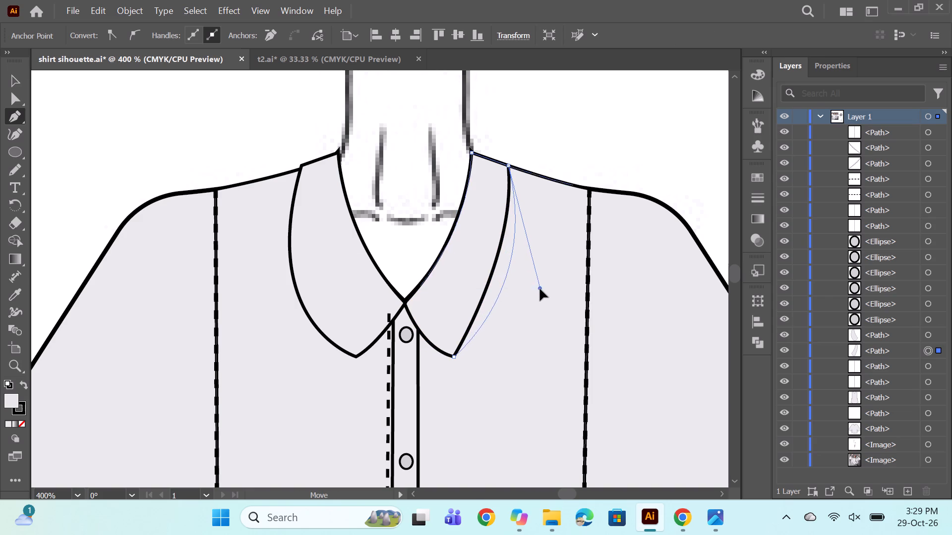
alt+drag(540, 289, 548, 294)
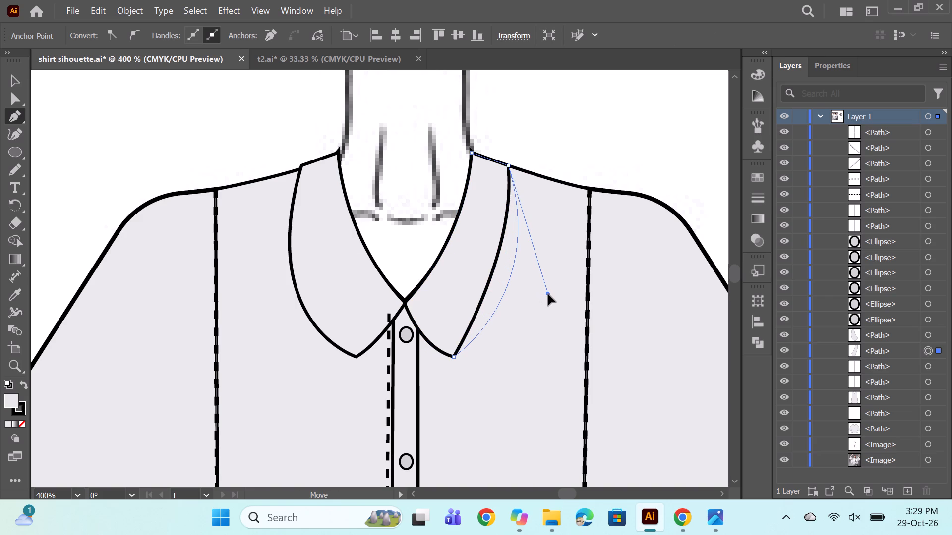
alt+drag(548, 294, 553, 302)
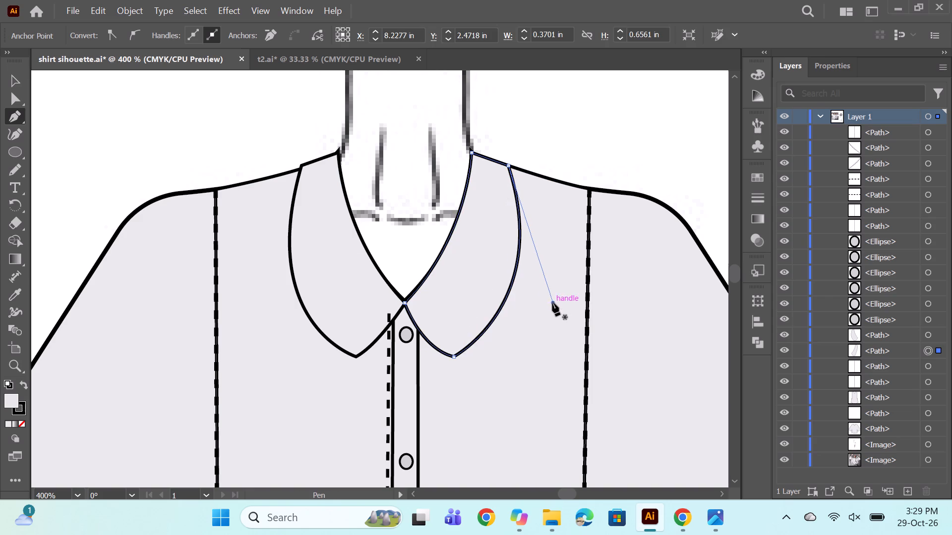
Review the rounded collar on the whole figure and compare the shirt with the reference photo.
alt+scroll(547, 293, down, 3)
ctrl+click(612, 215)
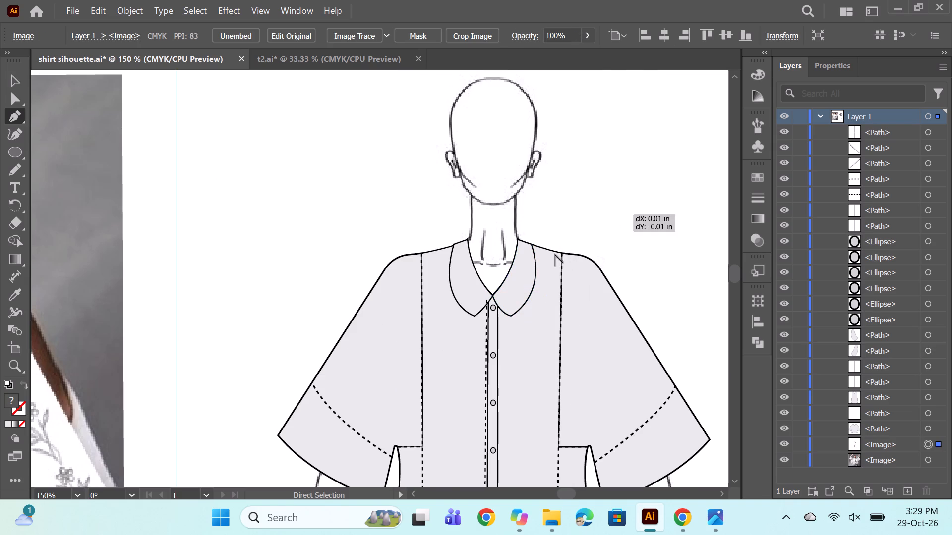
alt+scroll(555, 254, down, 2)
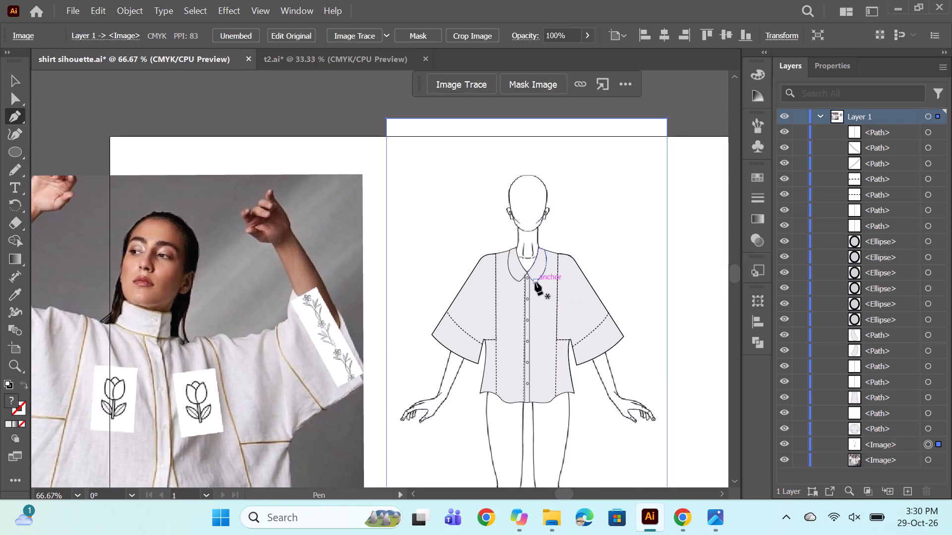
alt+scroll(535, 282, down, 1)
key(space)
key(space)
key(space)
key(space)
key(space)
key(space)
key(space)
key(space)
key(space)
key(space)
key(space)
key(space)
drag(583, 379, 559, 380)
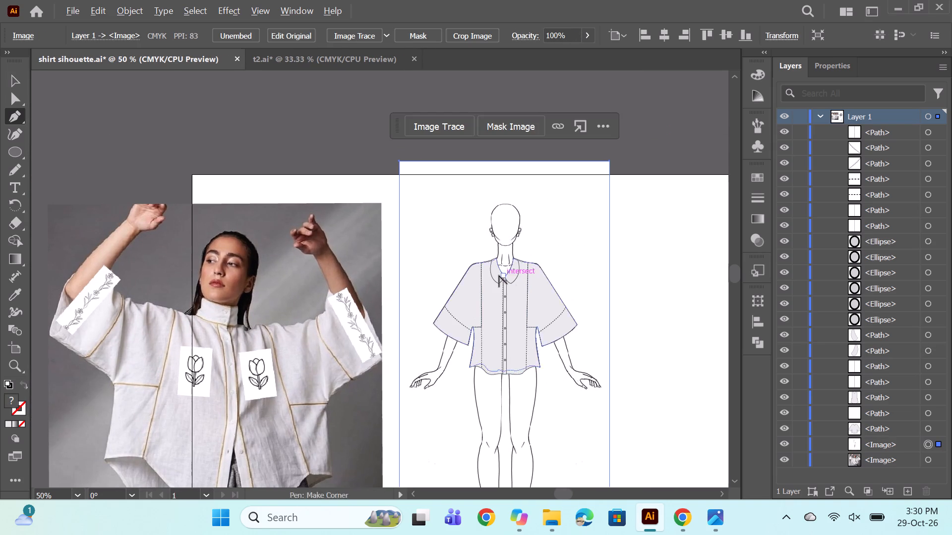
Reduce the outward bulge of the outer edges on both collar pieces so they curve more narrowly and evenly.
alt+scroll(499, 275, up, 6)
ctrl+click(462, 320)
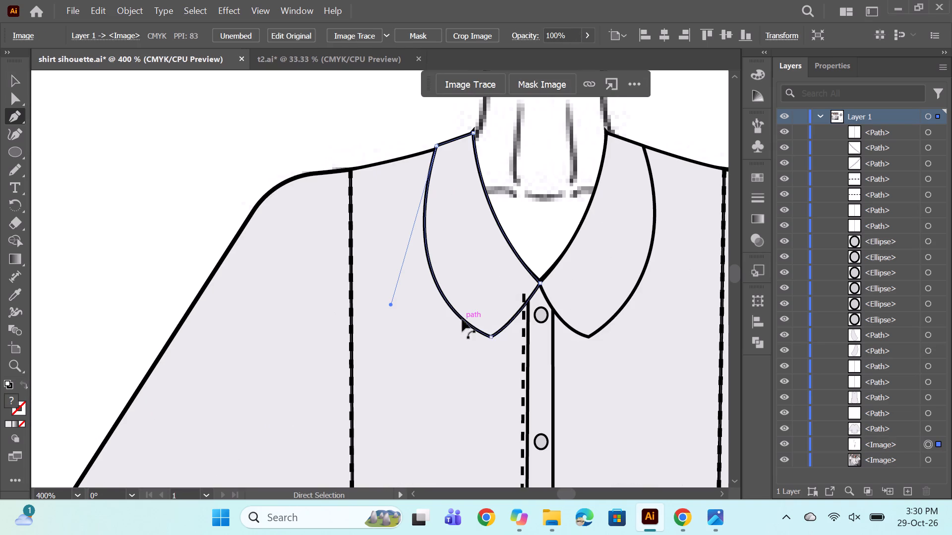
alt+drag(390, 304, 415, 304)
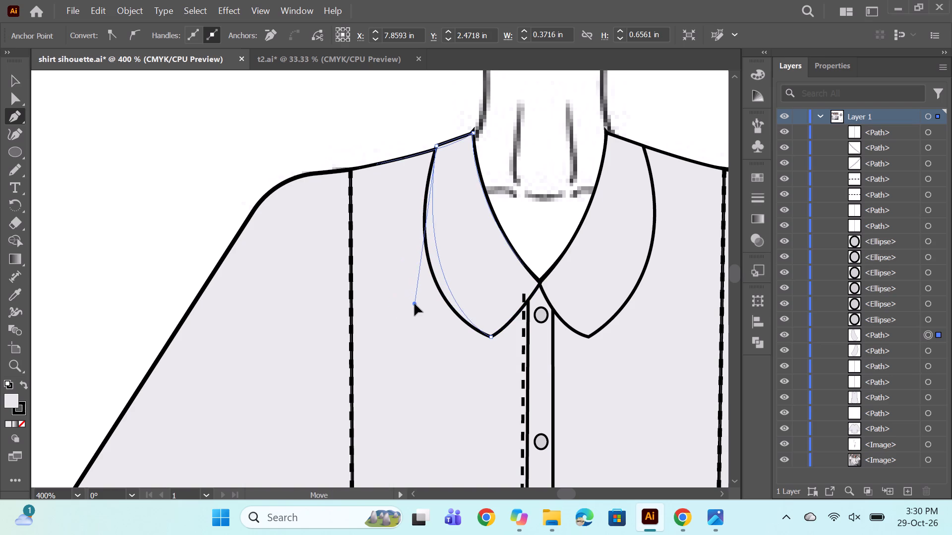
alt+drag(415, 304, 416, 304)
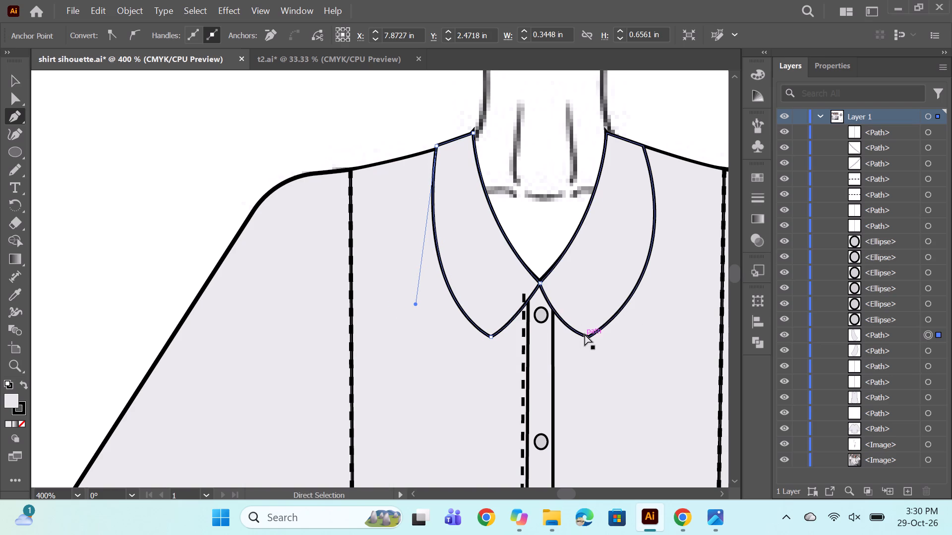
ctrl+click(587, 337)
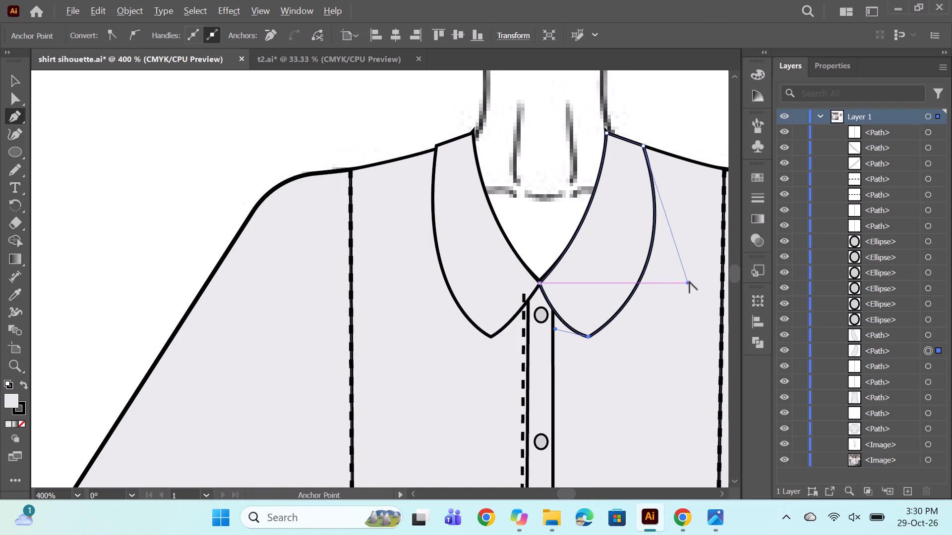
alt+drag(688, 283, 668, 295)
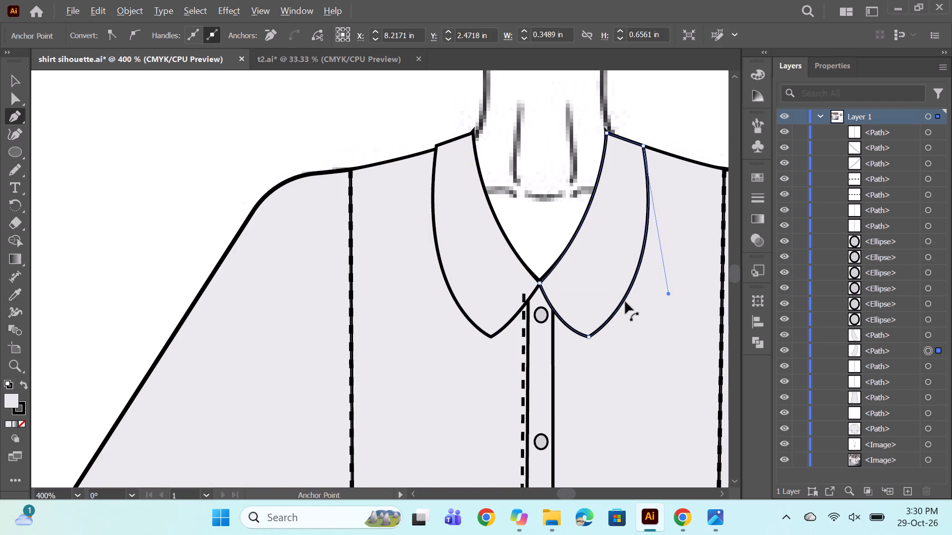
Lower the top end of the placket's dashed stitch line by about 0.03 in so it starts at the left collar's edge.
alt+scroll(625, 302, down, 1)
alt+scroll(558, 309, up, 3)
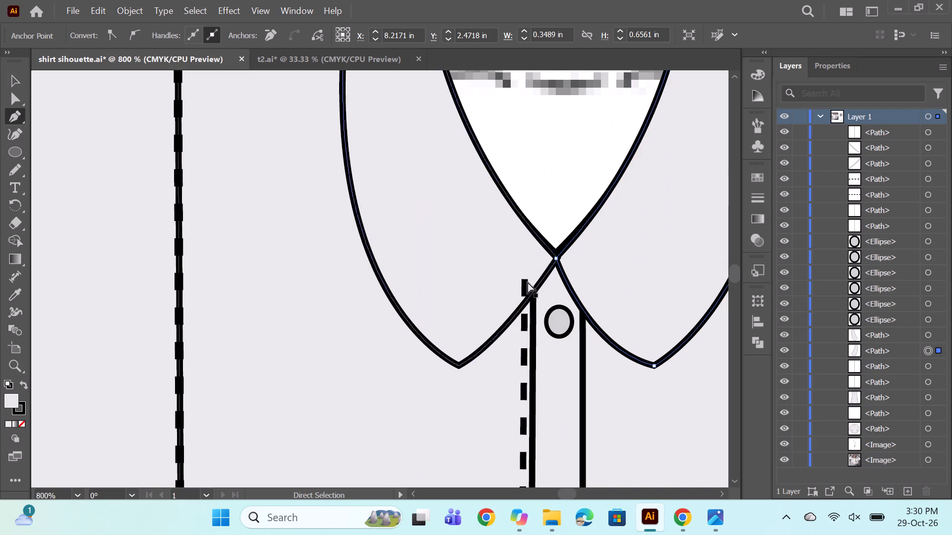
ctrl+click(524, 278)
ctrl+drag(524, 278, 522, 299)
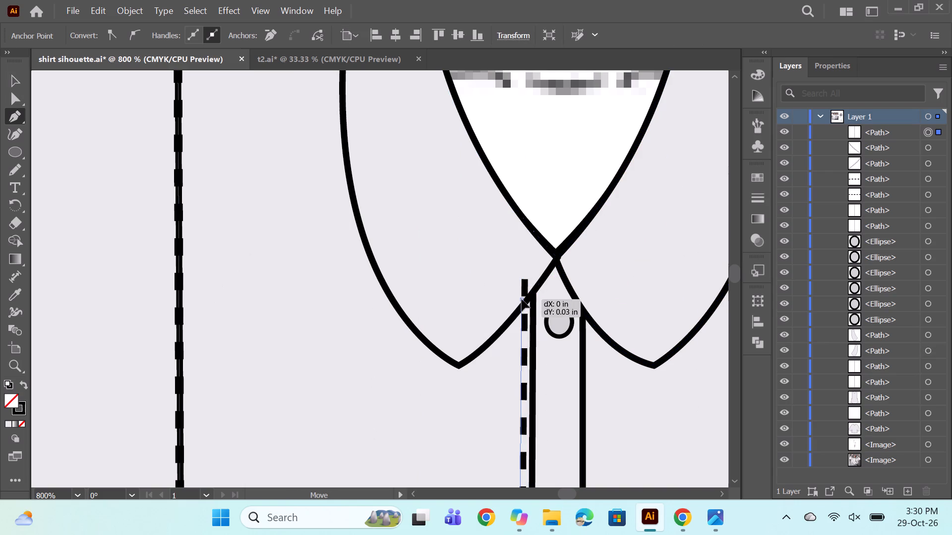
ctrl+drag(522, 299, 522, 303)
Check the reshaped collar and placket on the full figure beside the reference photo and clear the selection.
alt+scroll(535, 288, down, 1)
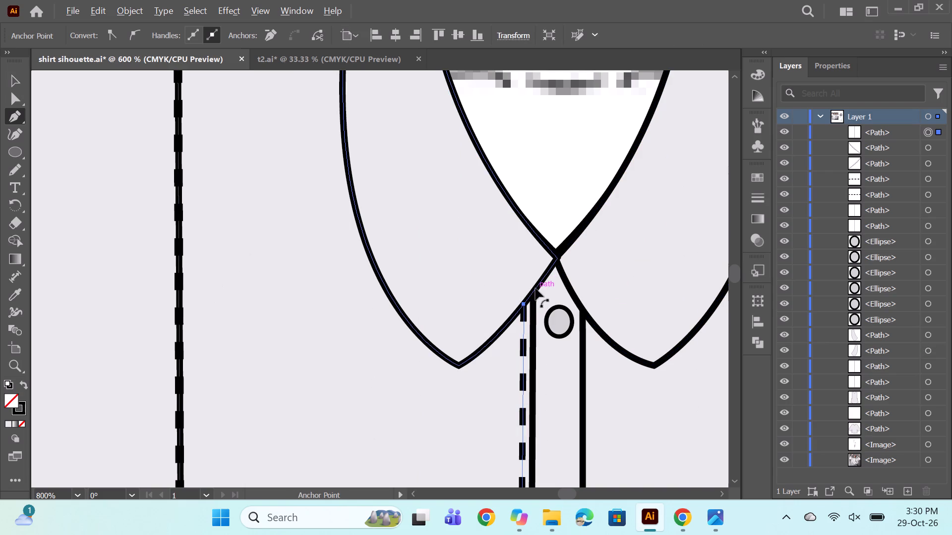
alt+scroll(535, 288, down, 4)
ctrl+click(451, 223)
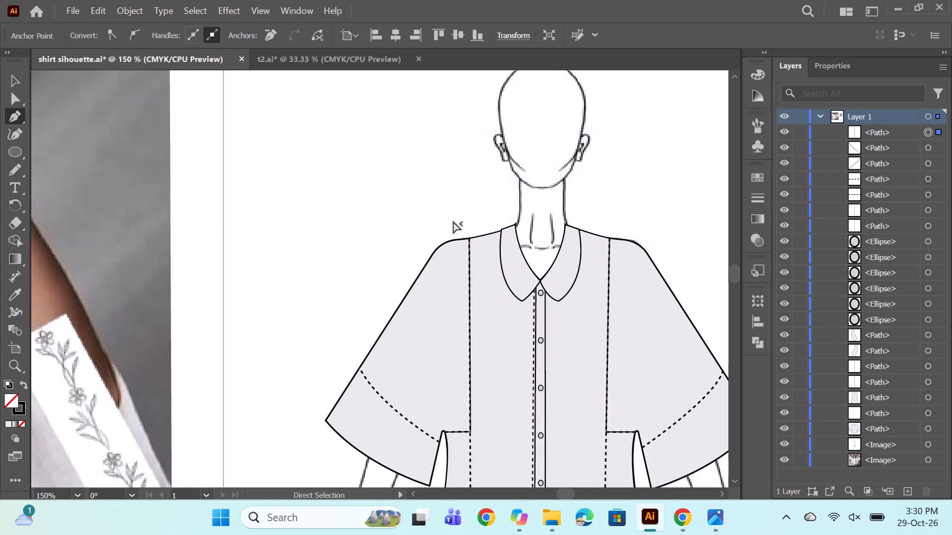
alt+scroll(503, 224, down, 3)
scroll(585, 275, down, 3)
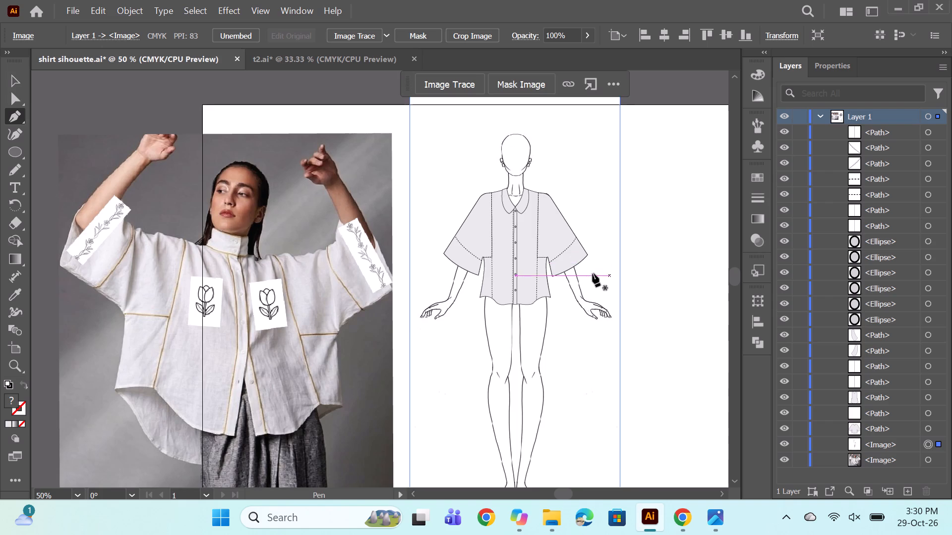
alt+scroll(533, 262, up, 1)
ctrl+click(671, 271)
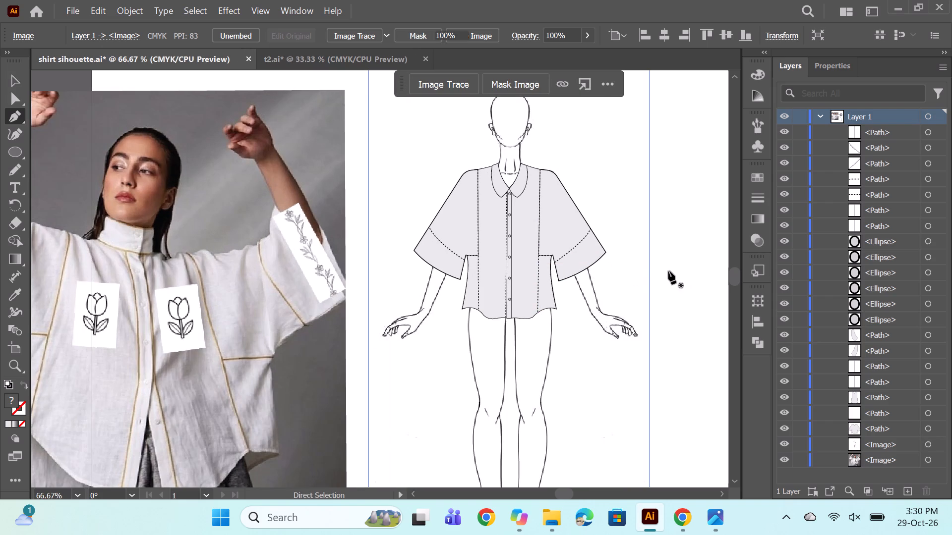
scroll(625, 267, up, 2)
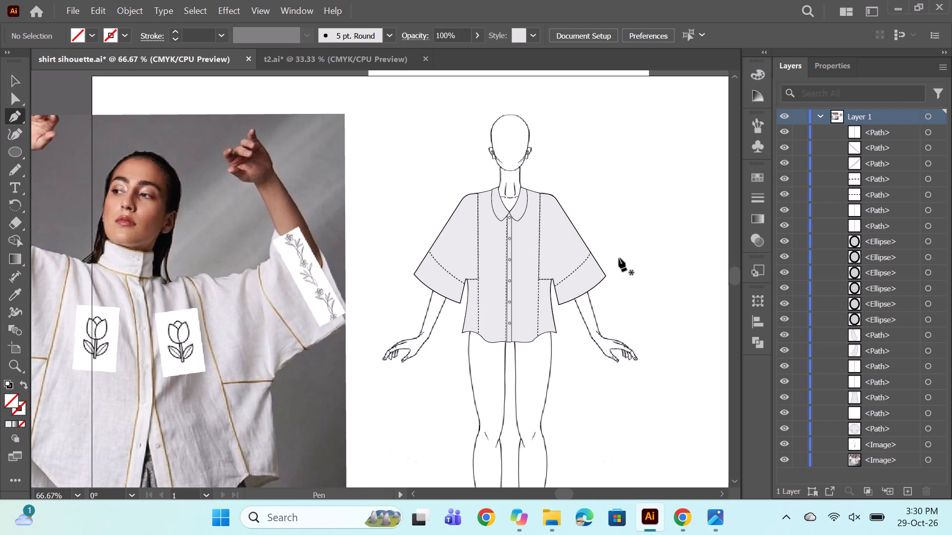
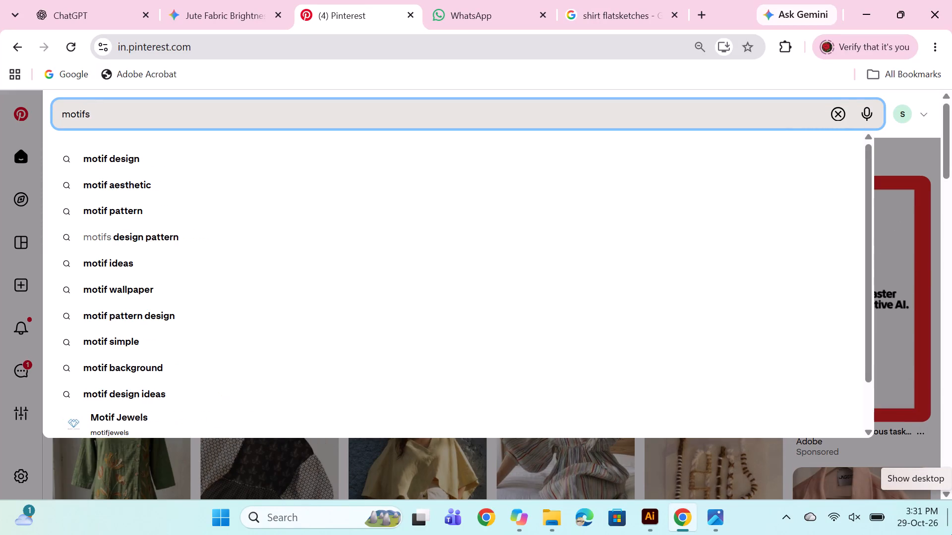
Search Pinterest for "motifs for girl shirts" and look through the resulting designs.
text(r girl shirys)
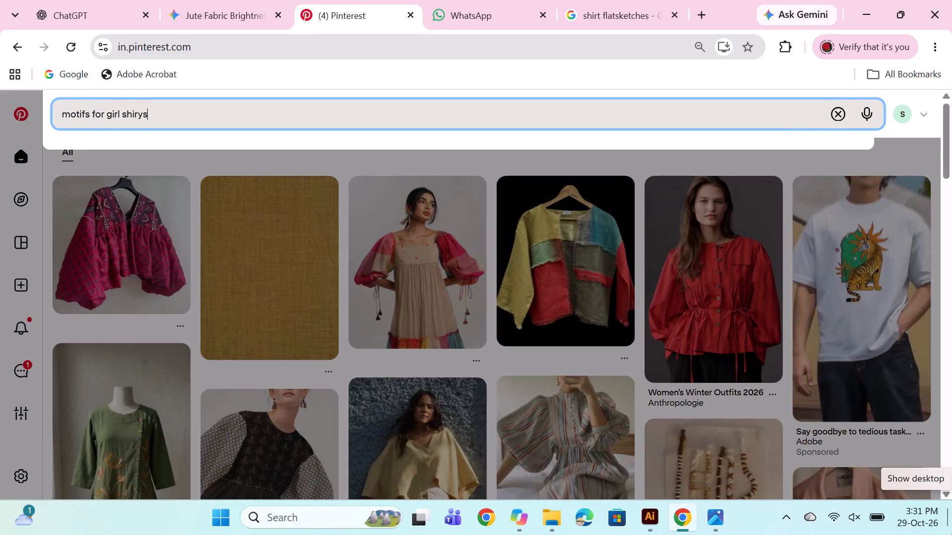
key(BackSpace)
key(BackSpace)
text(ts)
key(Return)
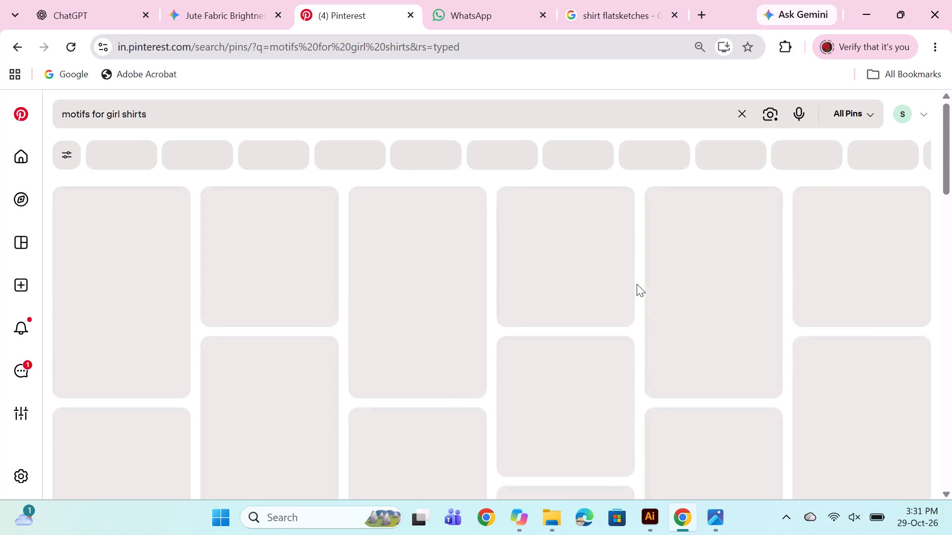
scroll(538, 301, down, 1)
scroll(538, 301, up, 9)
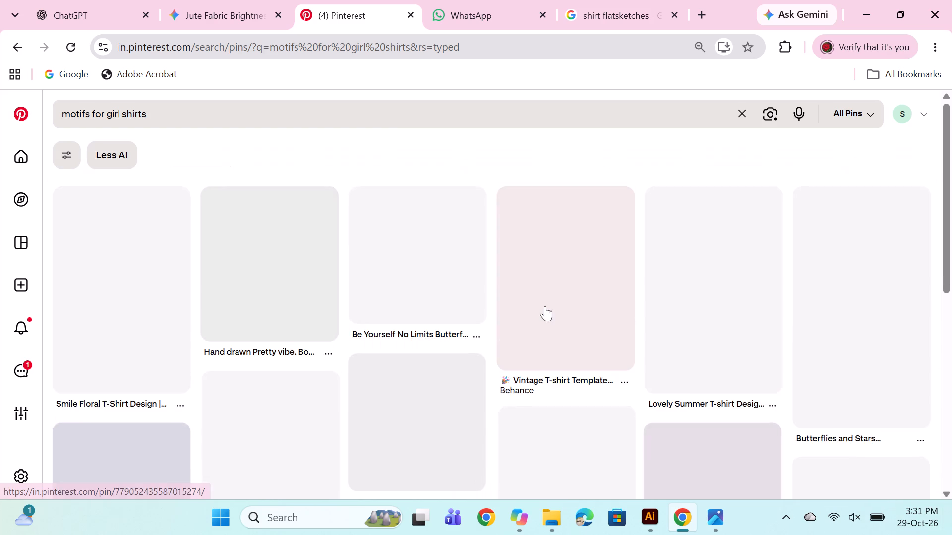
scroll(545, 306, down, 6)
scroll(502, 296, up, 7)
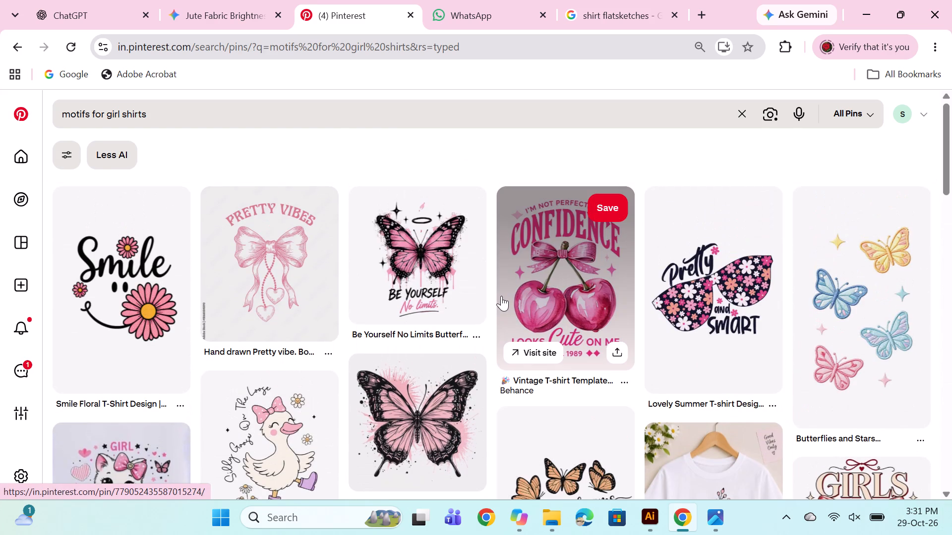
scroll(501, 296, down, 4)
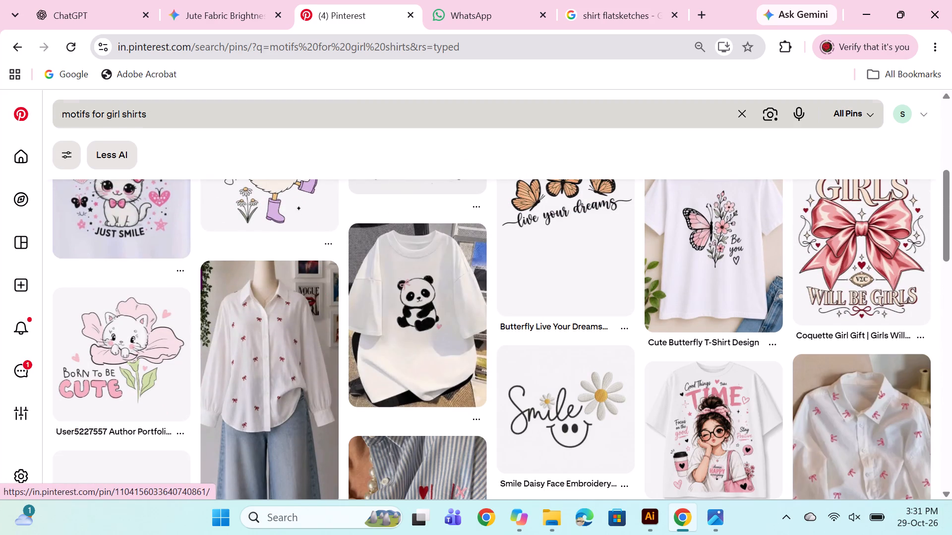
Refine the search to "line motifs for girl shirts" and look through the results for a suitable line motif.
click(62, 113)
text(lin)
key(space)
key(BackSpace)
text(e)
key(space)
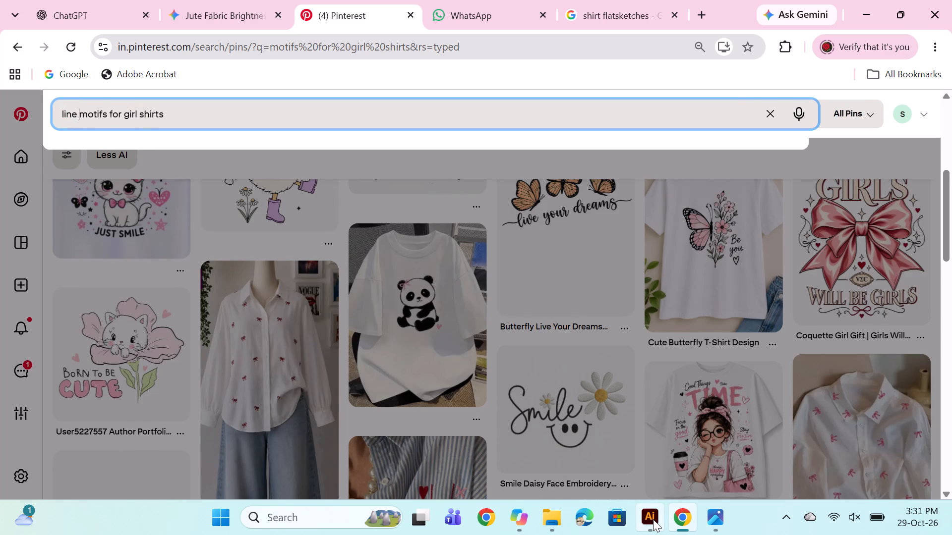
key(Return)
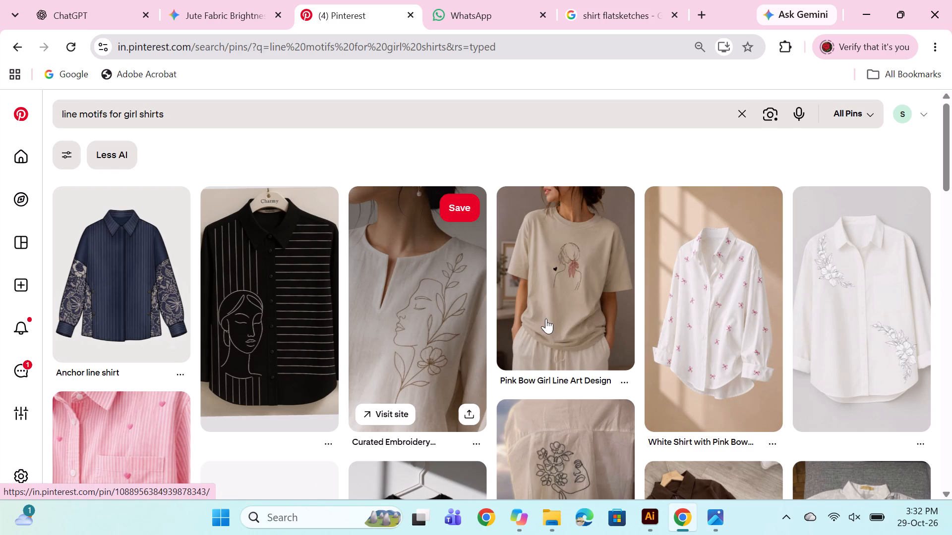
scroll(546, 319, down, 6)
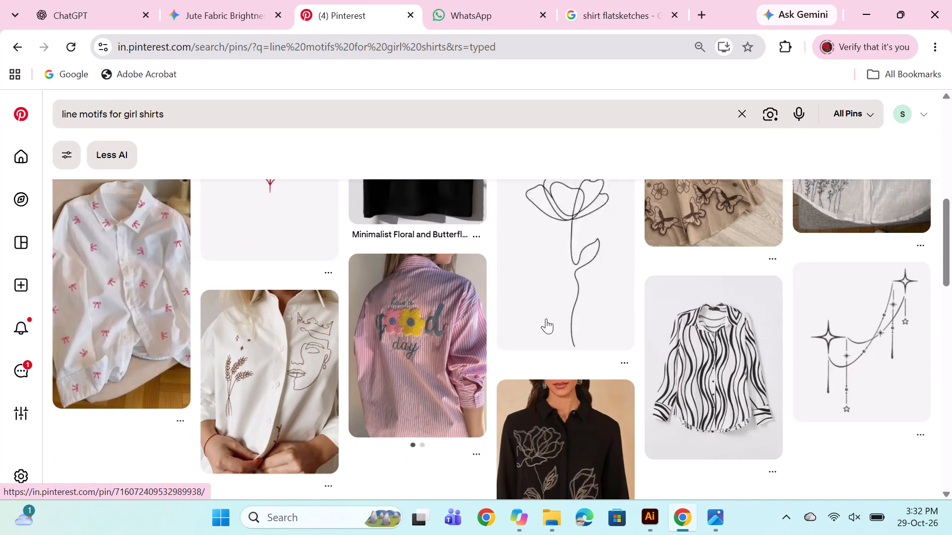
scroll(546, 319, up, 1)
scroll(546, 319, down, 5)
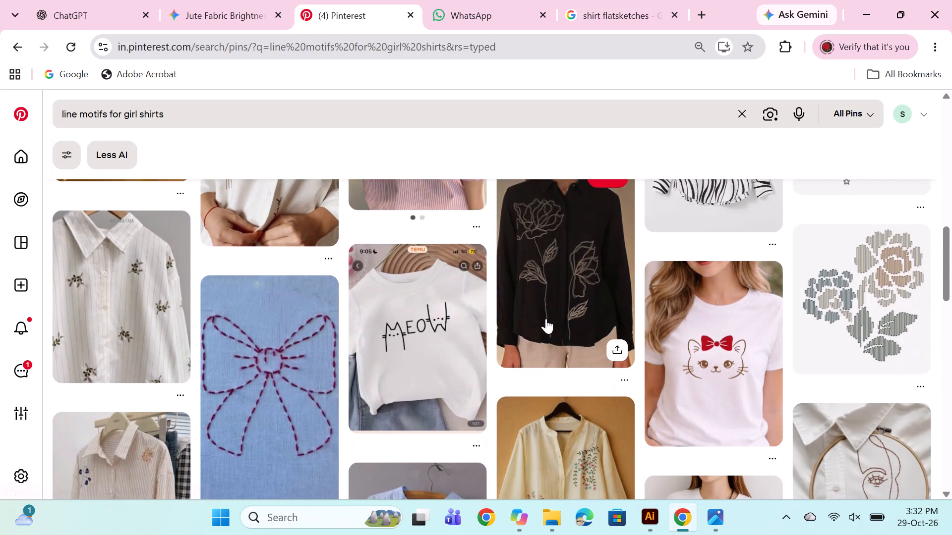
Open the running-stitch bow pin on blue fabric and browse its related embroidery motifs.
scroll(546, 319, down, 2)
click(263, 285)
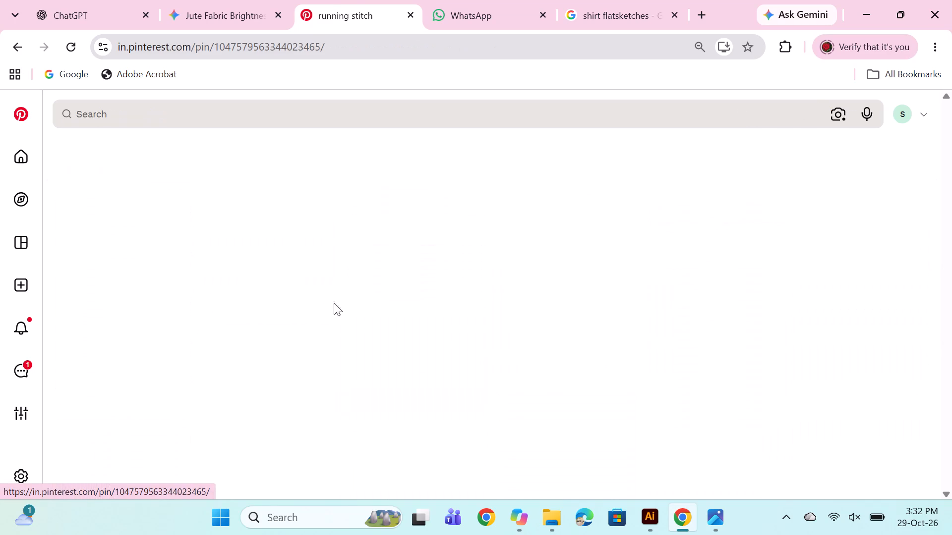
scroll(297, 317, down, 3)
scroll(462, 348, up, 2)
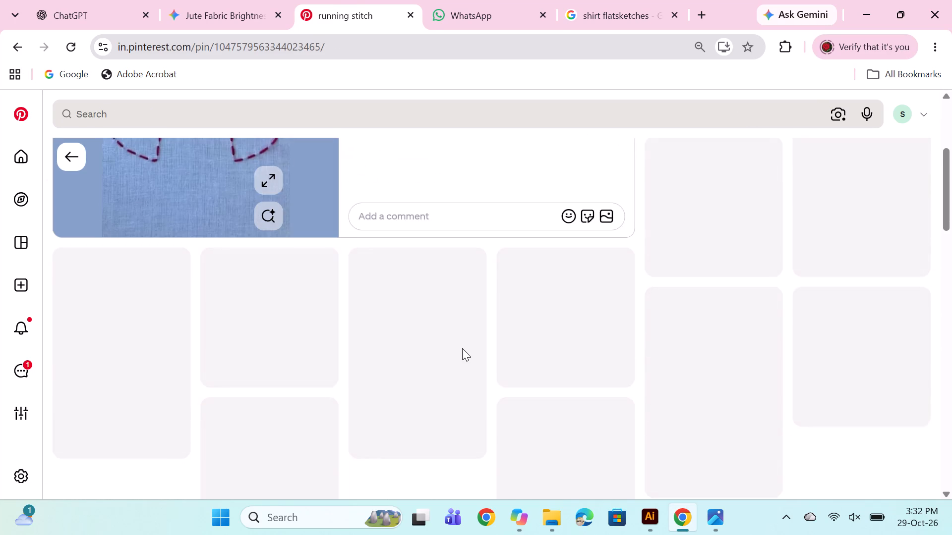
scroll(462, 348, up, 2)
scroll(462, 348, down, 4)
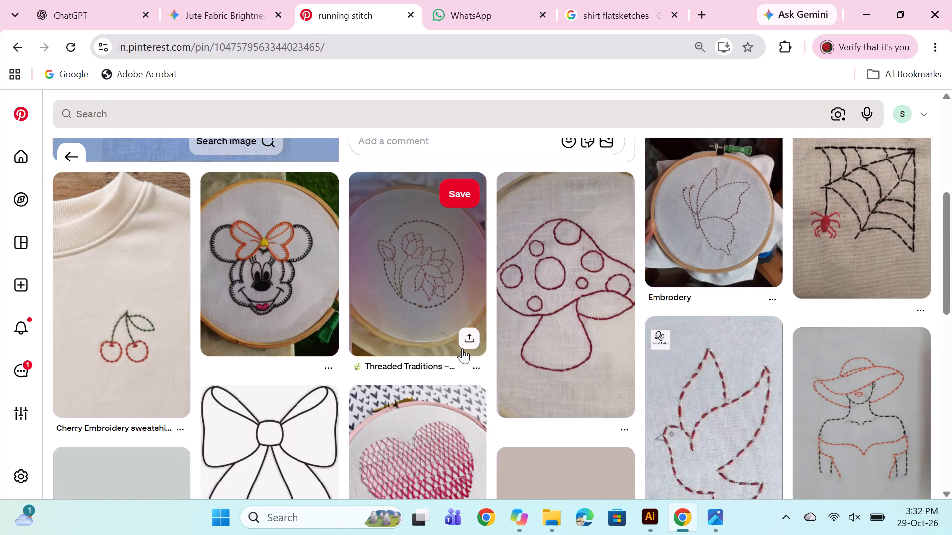
scroll(462, 348, down, 1)
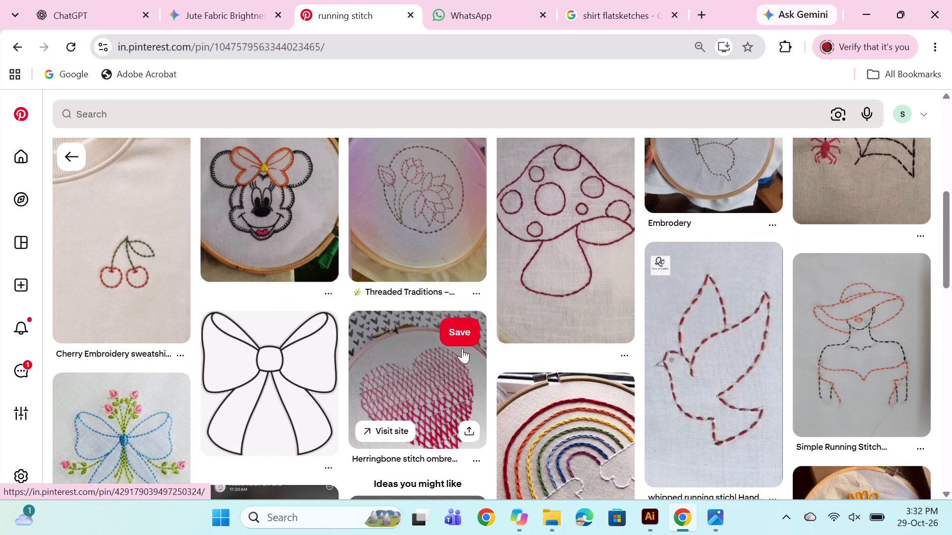
scroll(462, 348, down, 3)
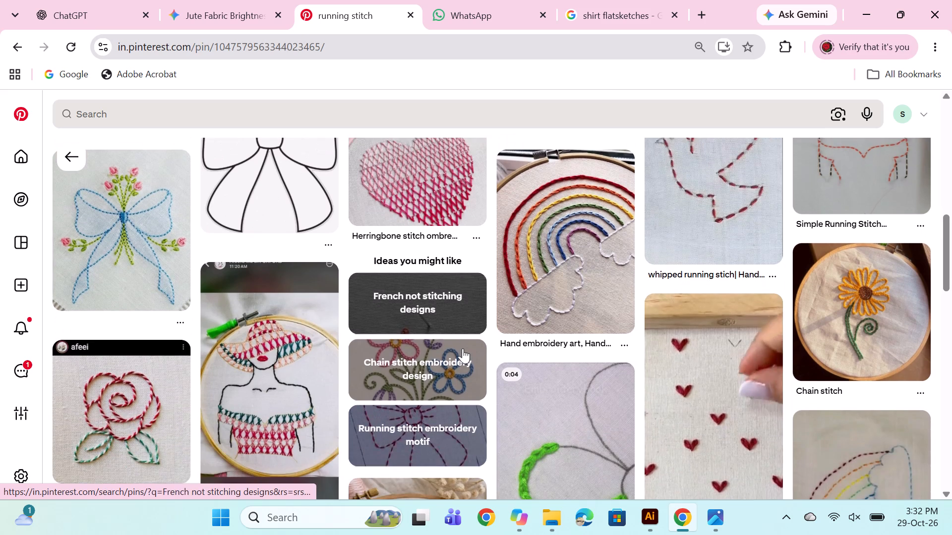
scroll(463, 348, down, 5)
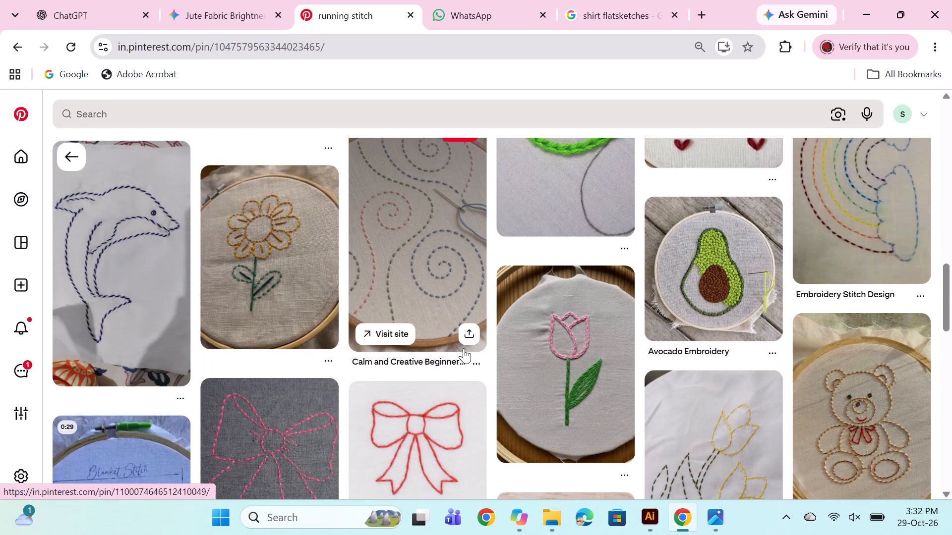
scroll(464, 348, down, 3)
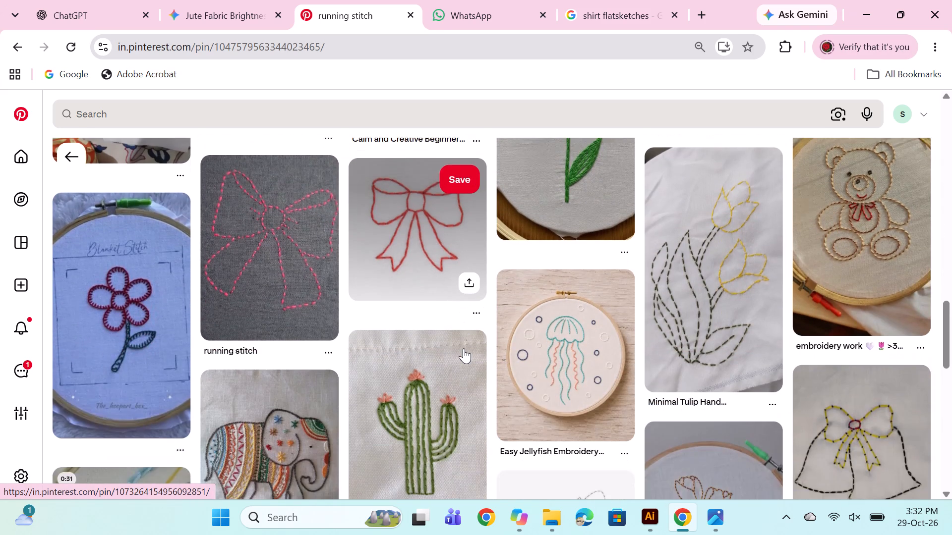
scroll(464, 348, down, 2)
Open the stitched dolphin outline pin and browse its related pins for a motif suited to the shirt.
scroll(464, 348, up, 6)
click(110, 339)
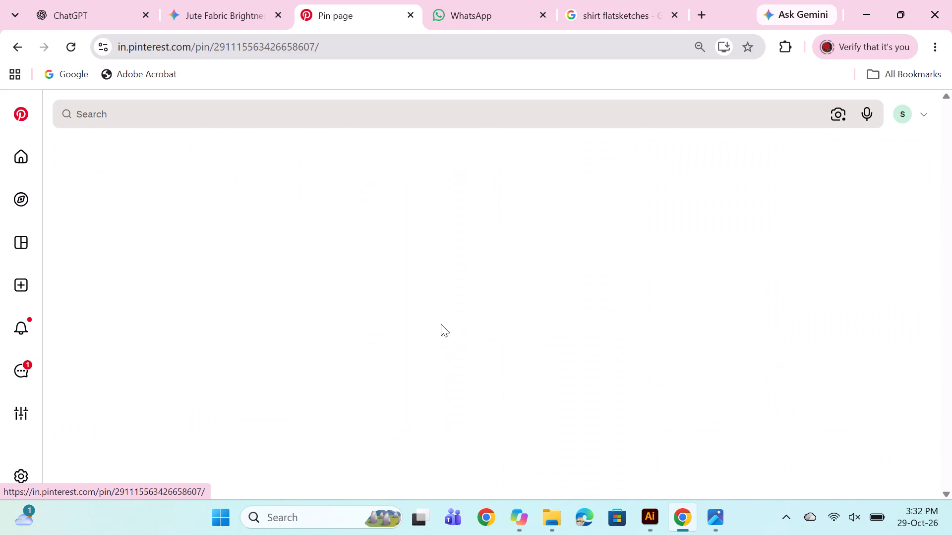
scroll(566, 303, down, 2)
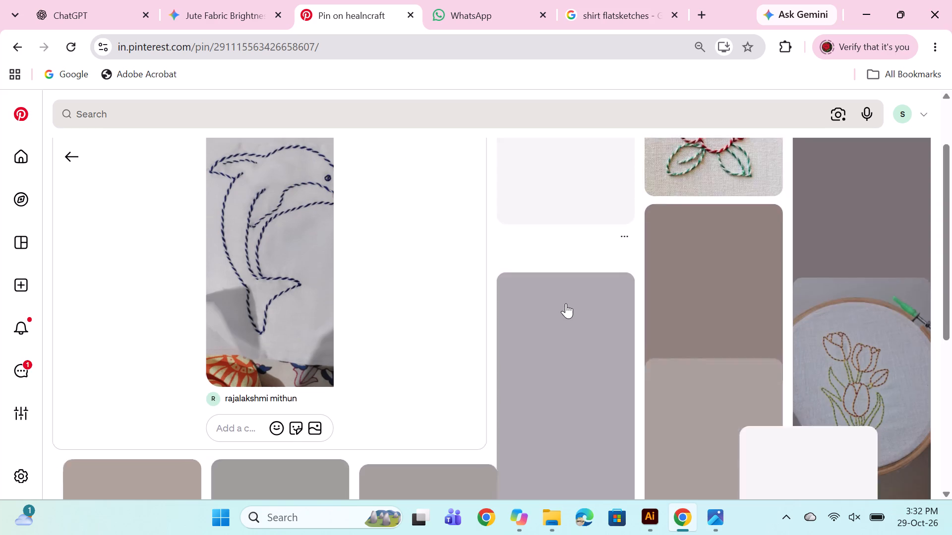
scroll(566, 303, down, 6)
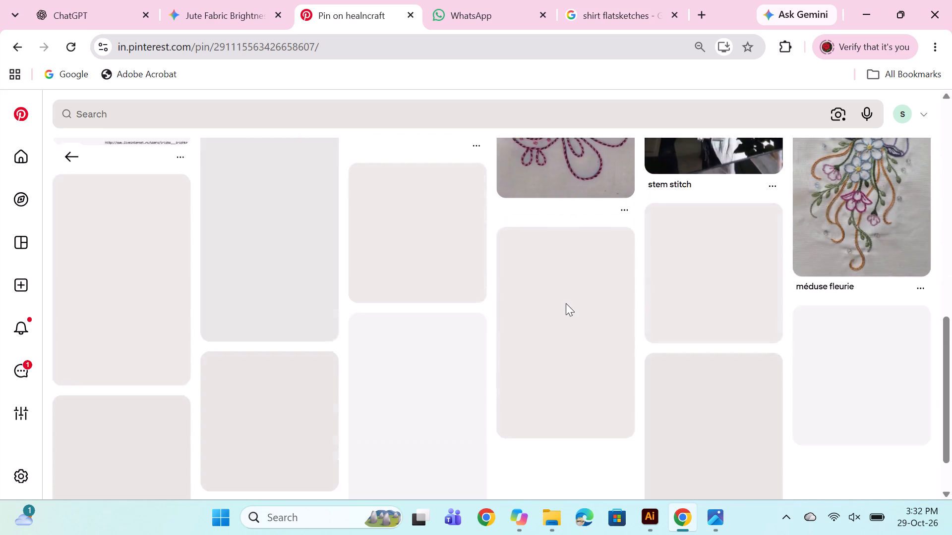
scroll(566, 303, up, 8)
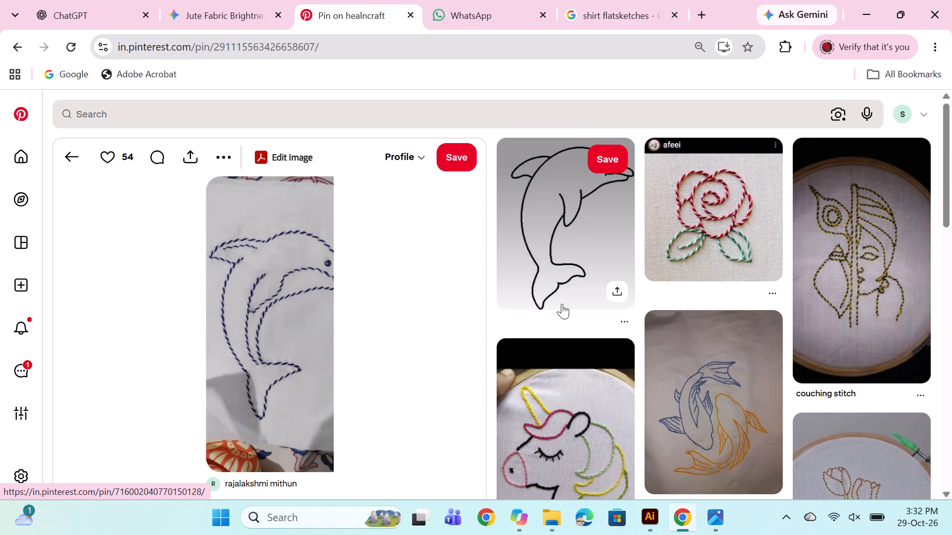
scroll(795, 283, down, 1)
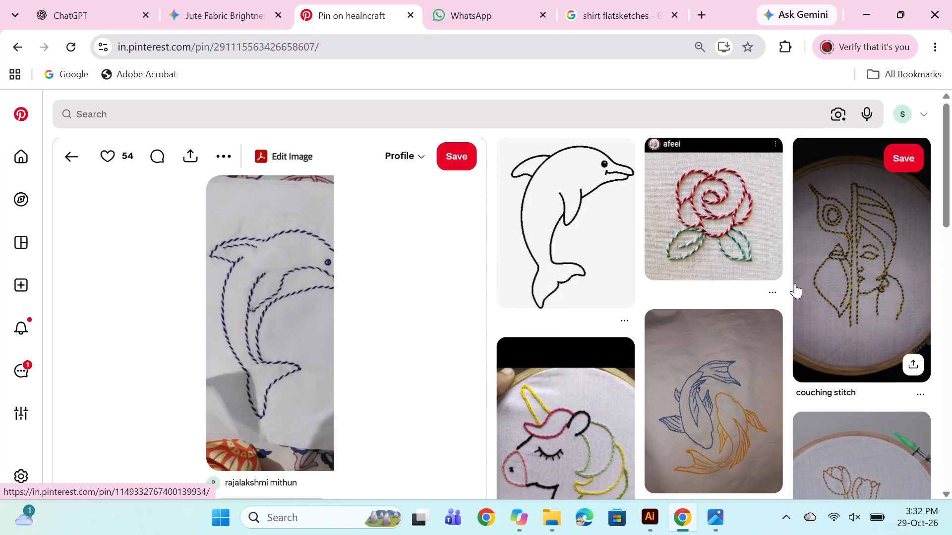
scroll(795, 283, down, 6)
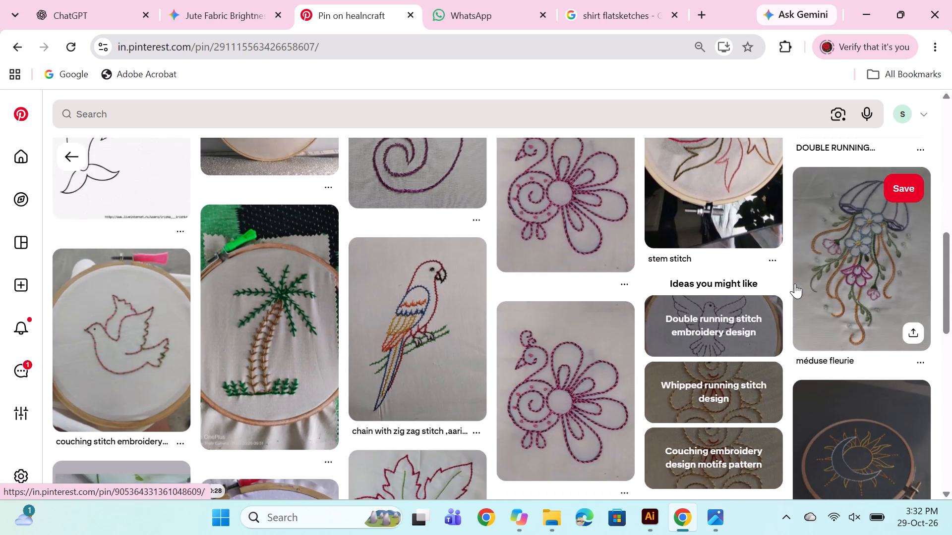
scroll(795, 283, down, 8)
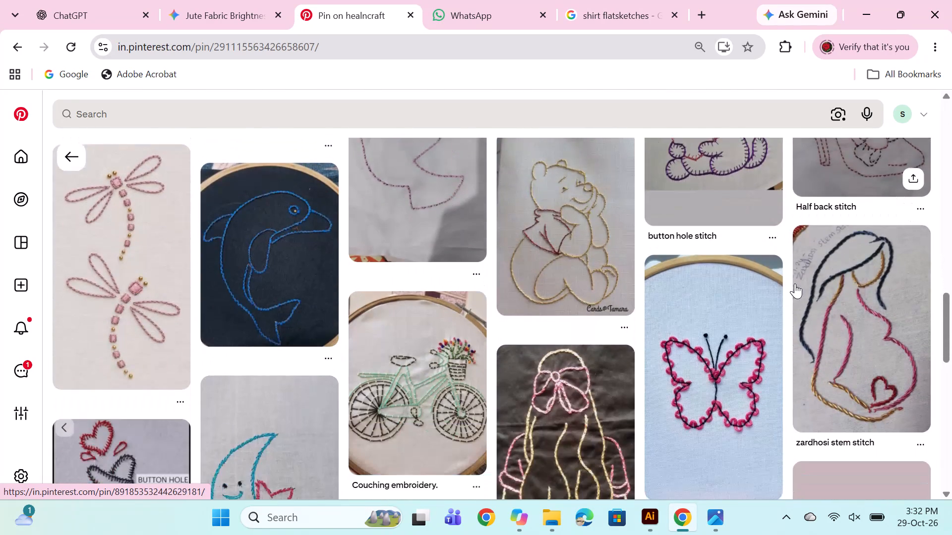
scroll(795, 283, down, 6)
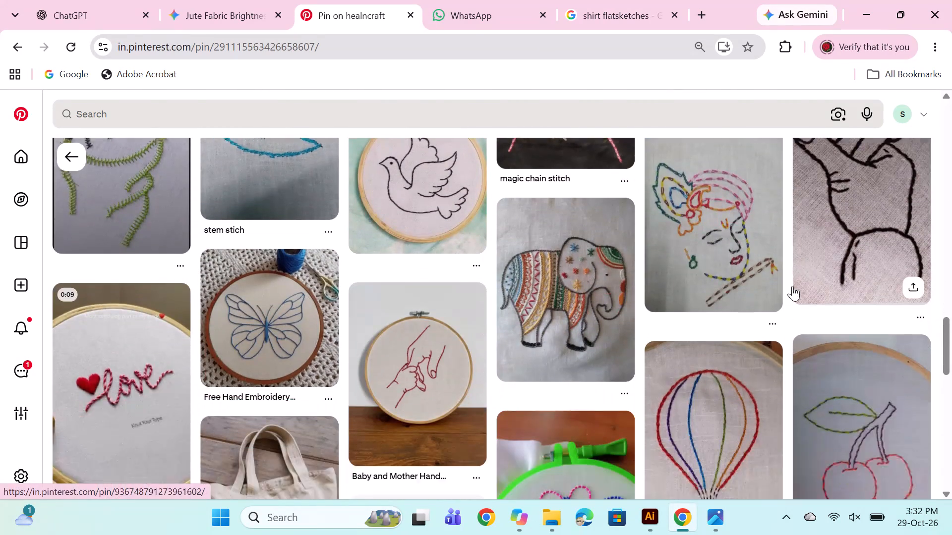
scroll(723, 278, down, 5)
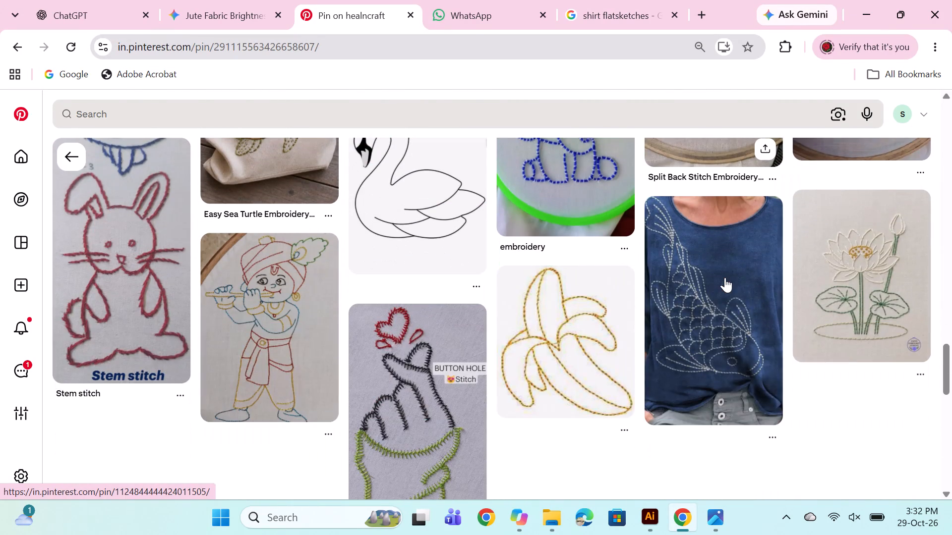
scroll(725, 277, down, 5)
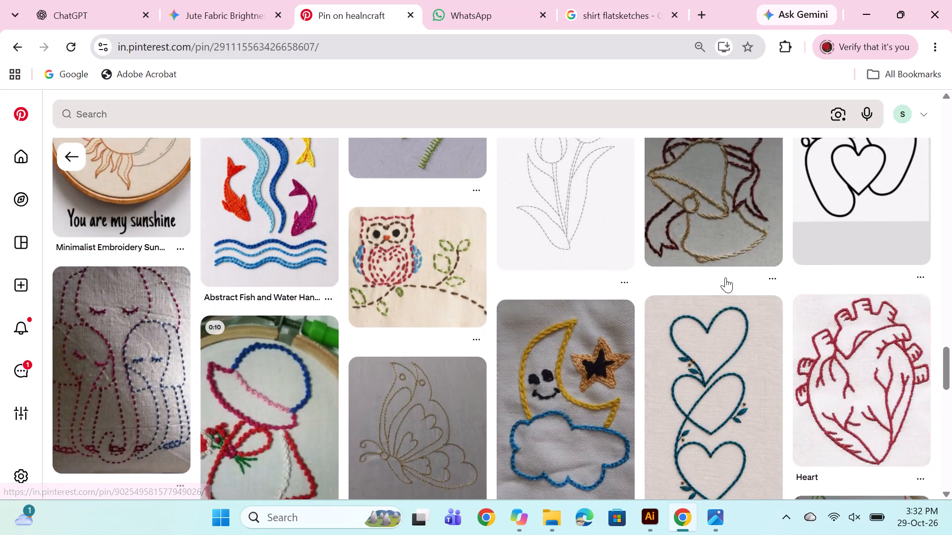
scroll(725, 277, down, 1)
scroll(725, 277, up, 3)
scroll(726, 277, down, 1)
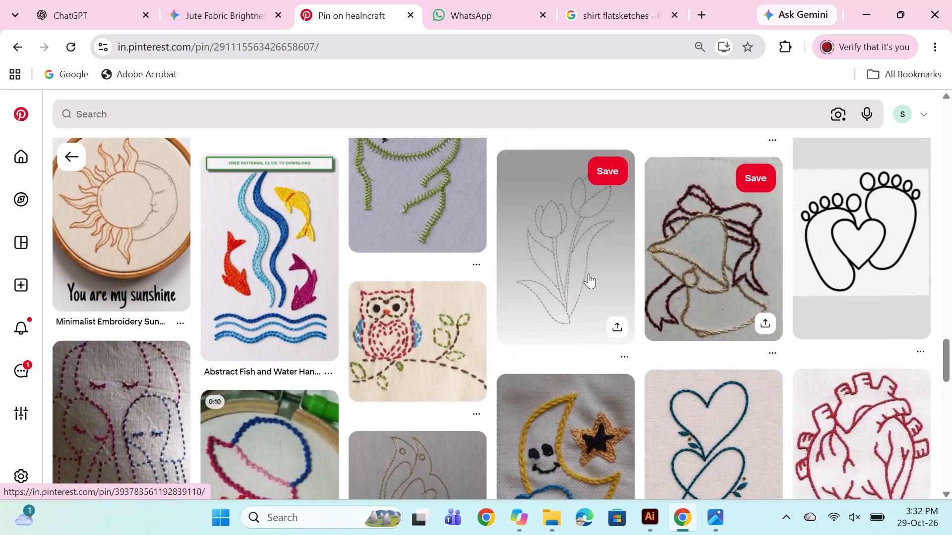
Open the dashed-line tulip drawing and browse its related outline motifs.
click(589, 273)
scroll(539, 320, down, 1)
scroll(540, 322, up, 3)
scroll(540, 322, down, 3)
scroll(541, 322, up, 5)
scroll(544, 321, down, 1)
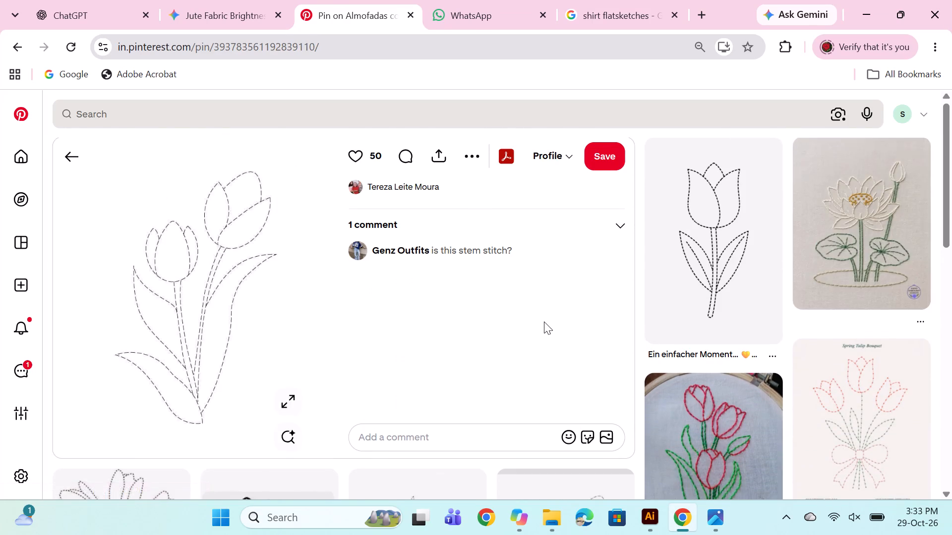
scroll(544, 321, down, 4)
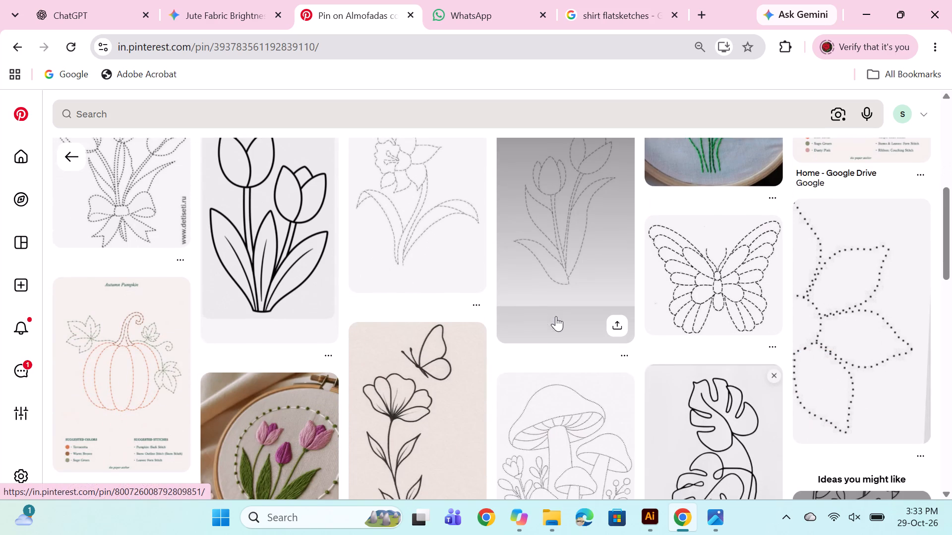
scroll(556, 316, down, 4)
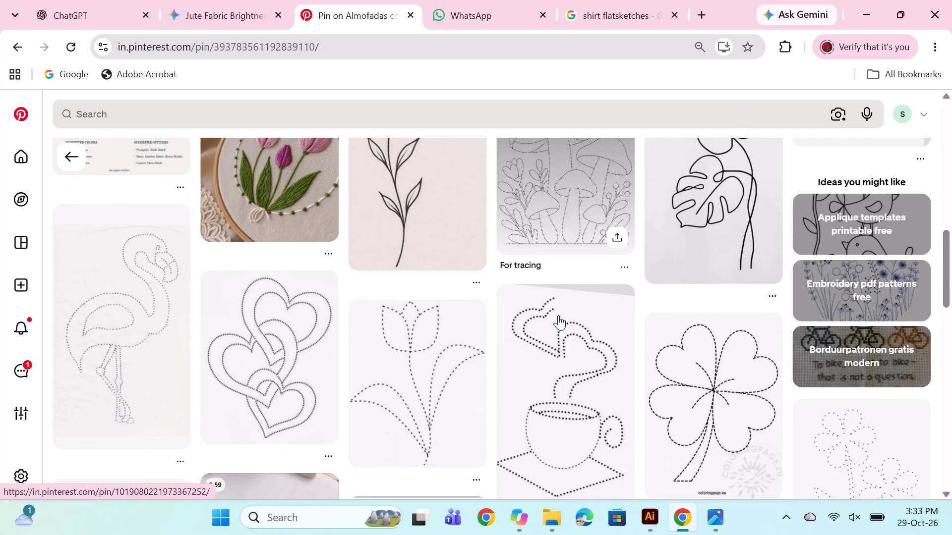
Copy the image of the two monstera leaves in line art and paste it into the shirt silhouette document in Illustrator.
scroll(558, 315, up, 1)
click(668, 281)
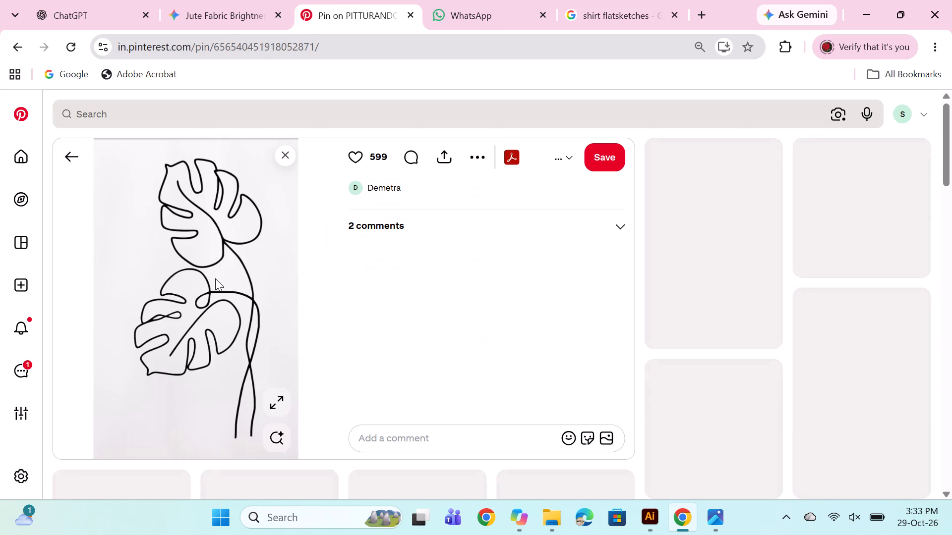
right_click(215, 278)
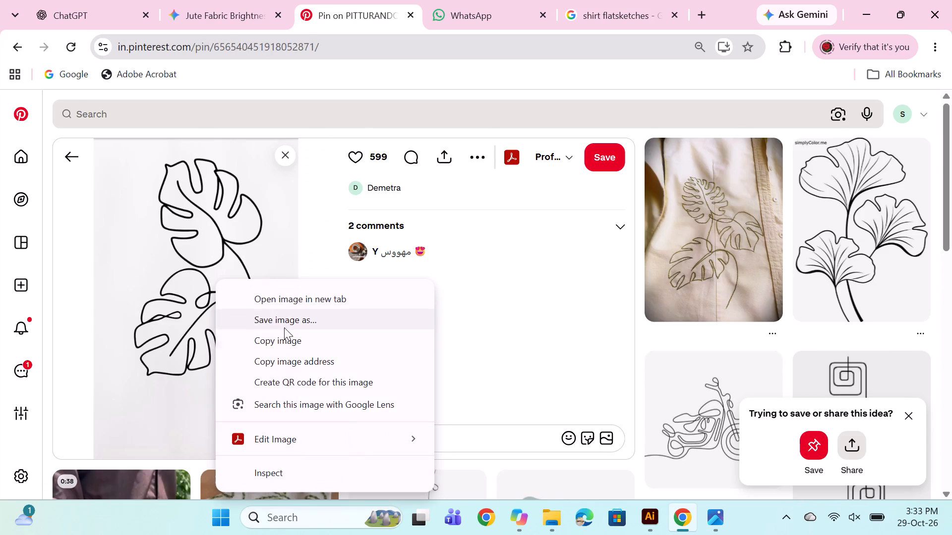
click(285, 340)
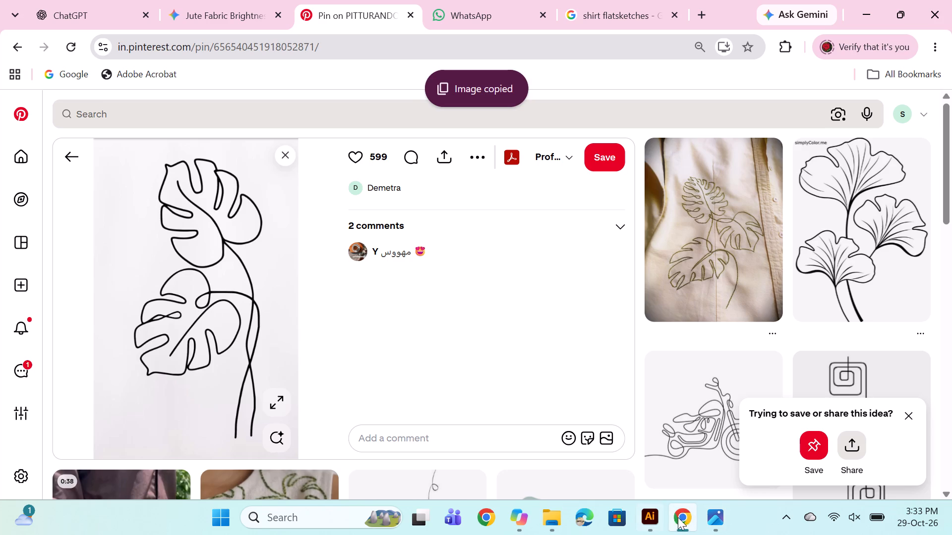
click(661, 528)
key(ctrl+v)
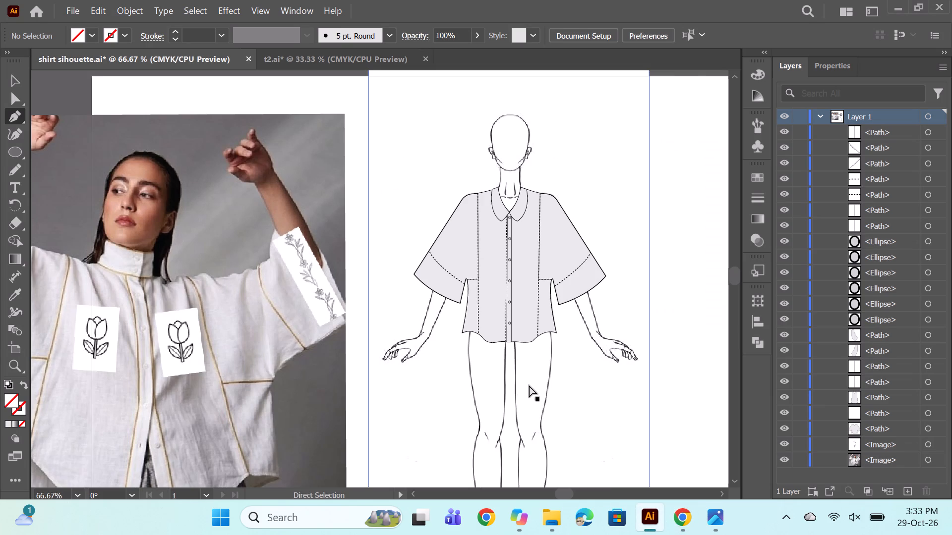
alt+scroll(482, 282, down, 2)
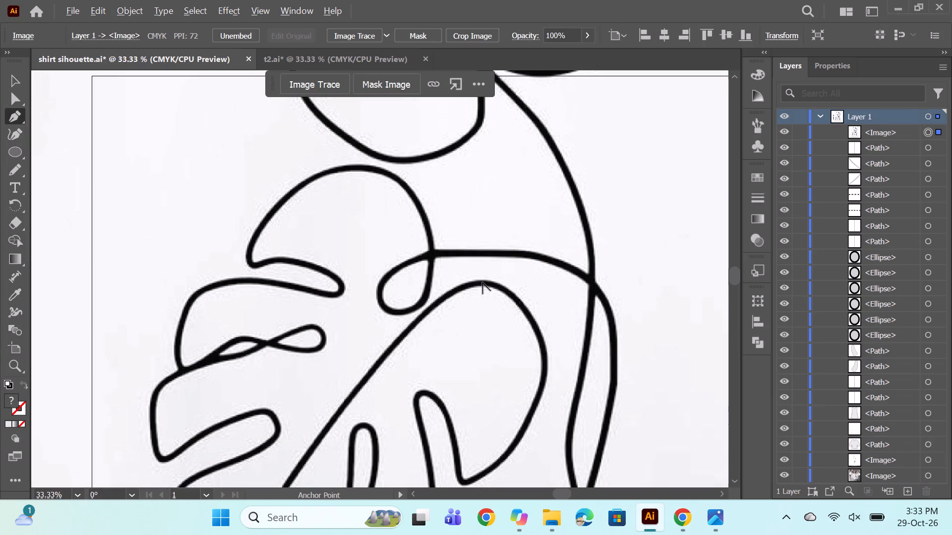
Scale the pasted monstera leaf image down to about 1.9 by 3.68 in, between the model photo and the figure.
alt+scroll(482, 282, down, 1)
scroll(559, 365, down, 2)
alt+scroll(559, 365, down, 1)
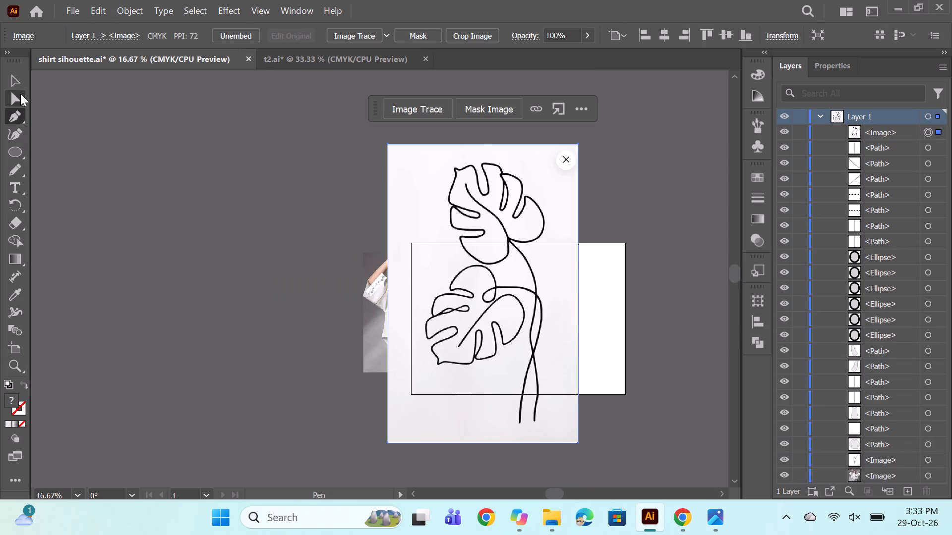
click(11, 82)
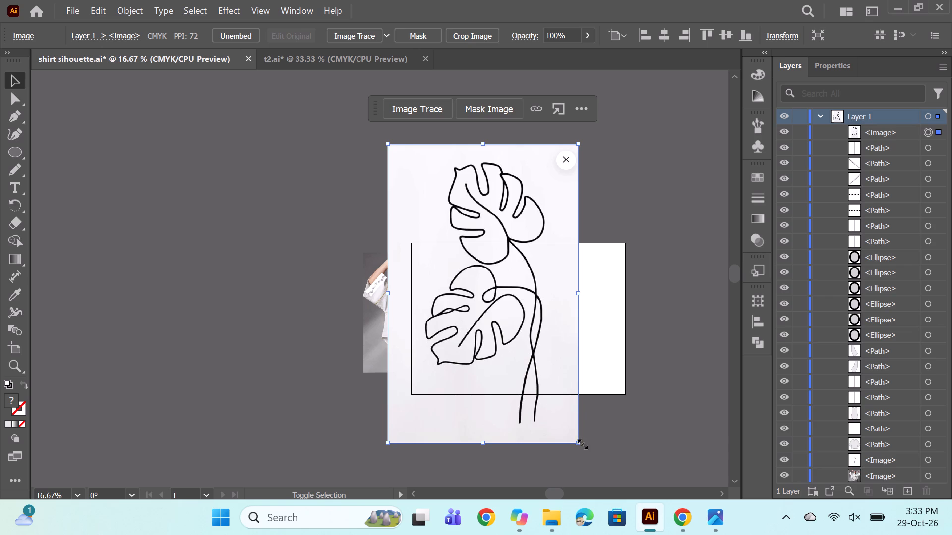
alt+shift+drag(579, 443, 503, 333)
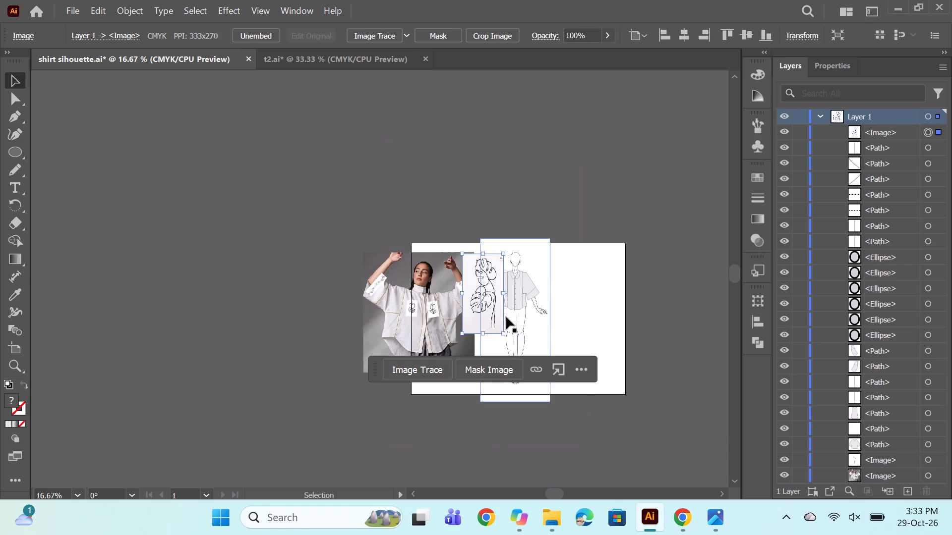
alt+shift+drag(502, 333, 495, 318)
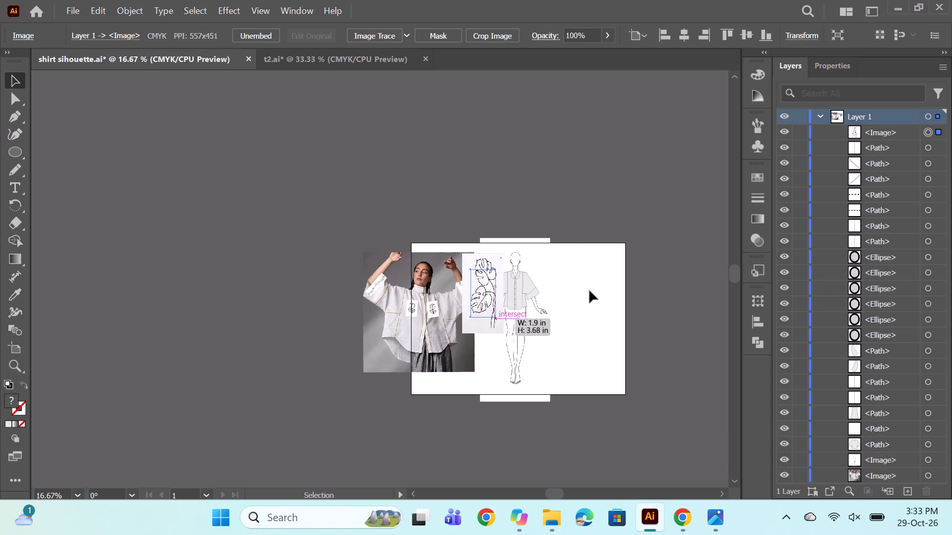
click(590, 290)
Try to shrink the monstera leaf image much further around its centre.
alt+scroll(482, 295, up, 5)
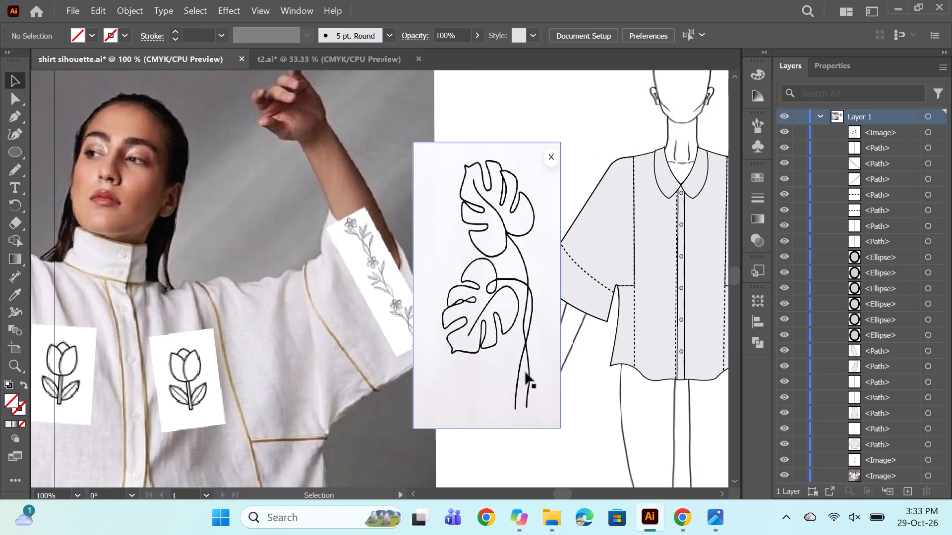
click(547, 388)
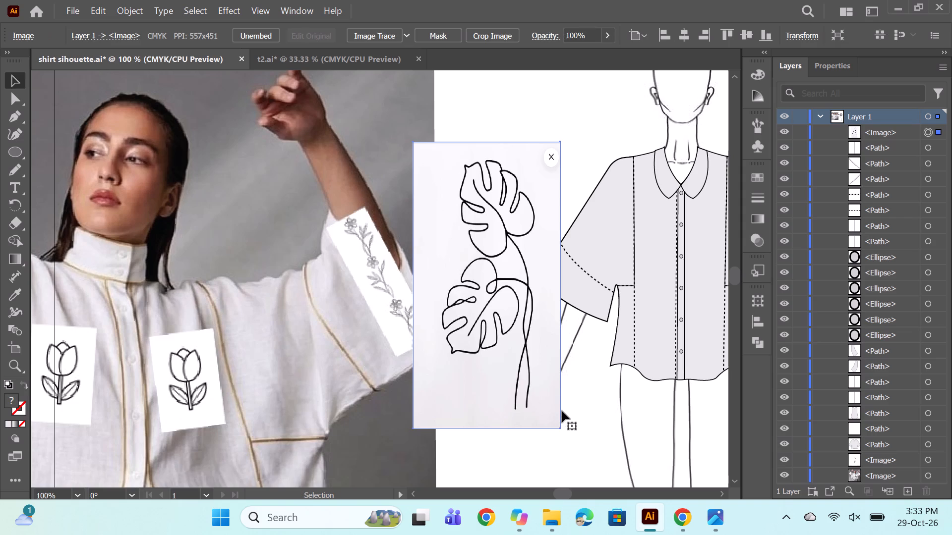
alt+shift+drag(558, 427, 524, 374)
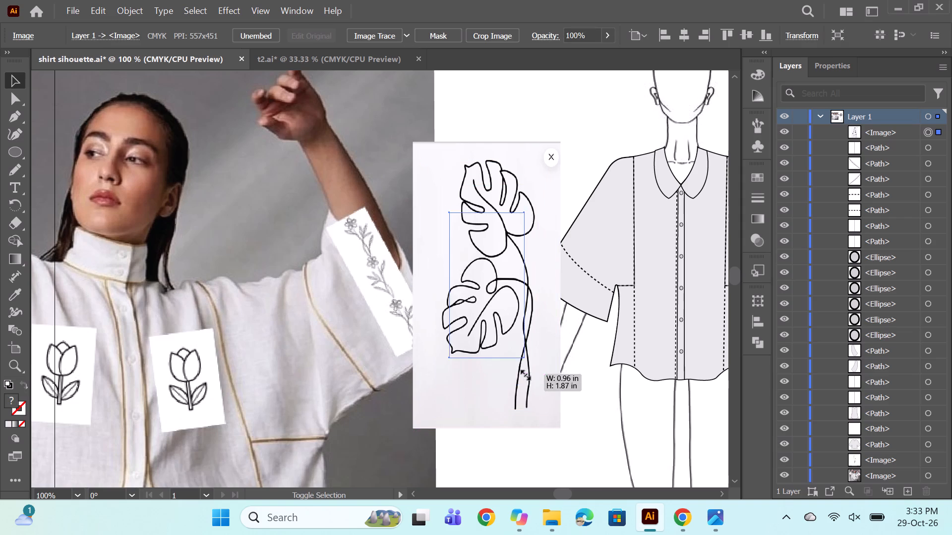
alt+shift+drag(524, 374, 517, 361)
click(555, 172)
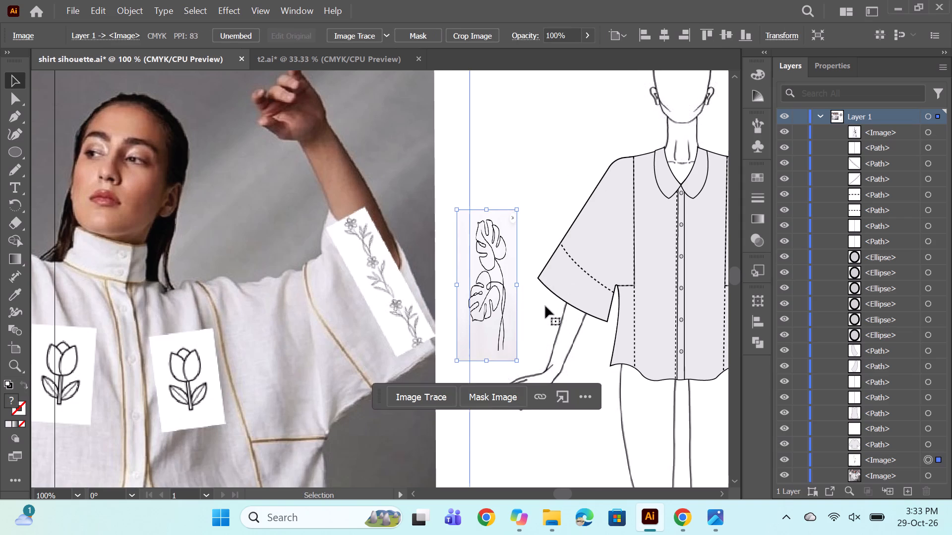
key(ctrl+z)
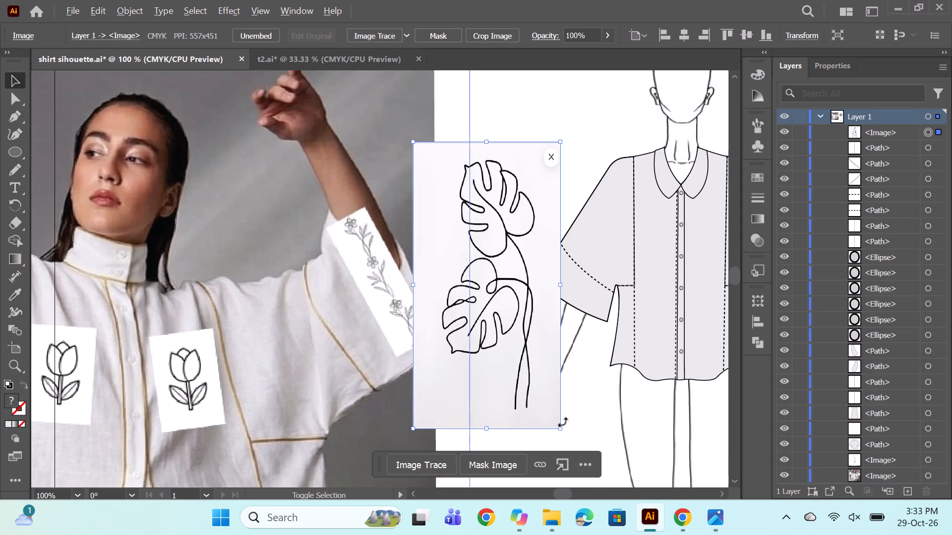
Scale the monstera leaf image down moderately around its centre so it clears the figure's sleeve.
alt+shift+drag(560, 427, 540, 373)
alt+scroll(509, 278, up, 2)
ctrl+click(578, 168)
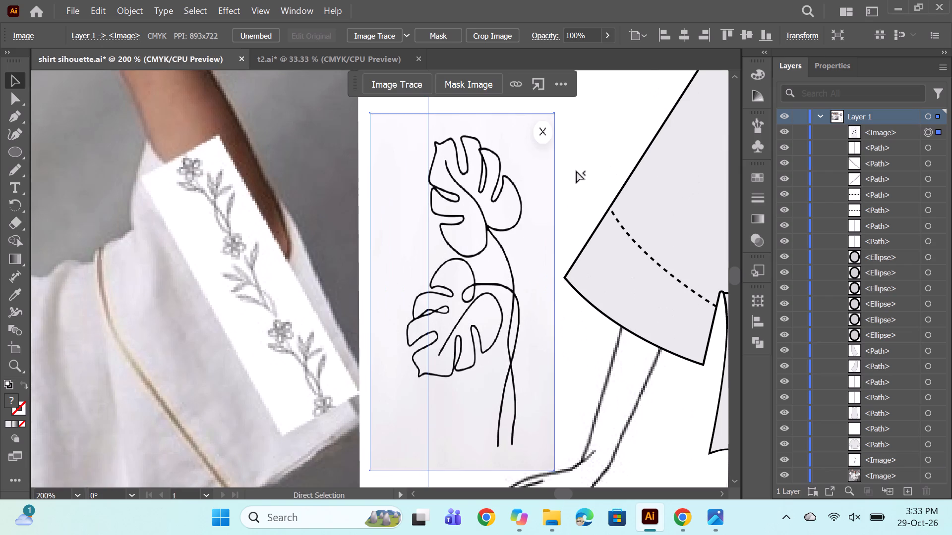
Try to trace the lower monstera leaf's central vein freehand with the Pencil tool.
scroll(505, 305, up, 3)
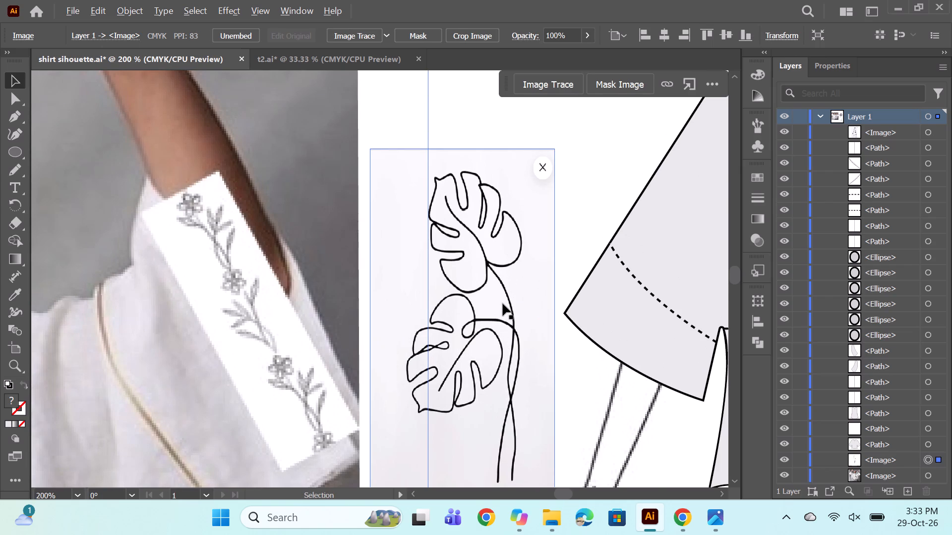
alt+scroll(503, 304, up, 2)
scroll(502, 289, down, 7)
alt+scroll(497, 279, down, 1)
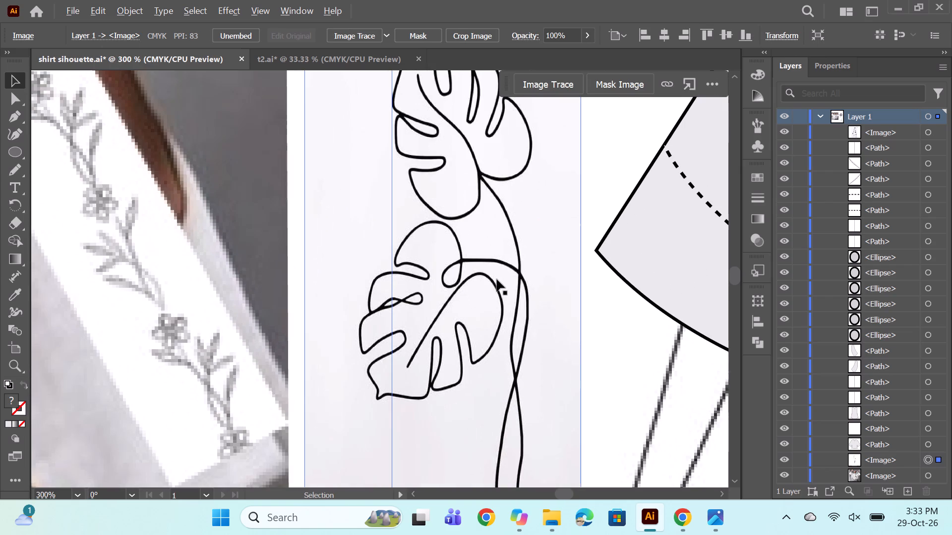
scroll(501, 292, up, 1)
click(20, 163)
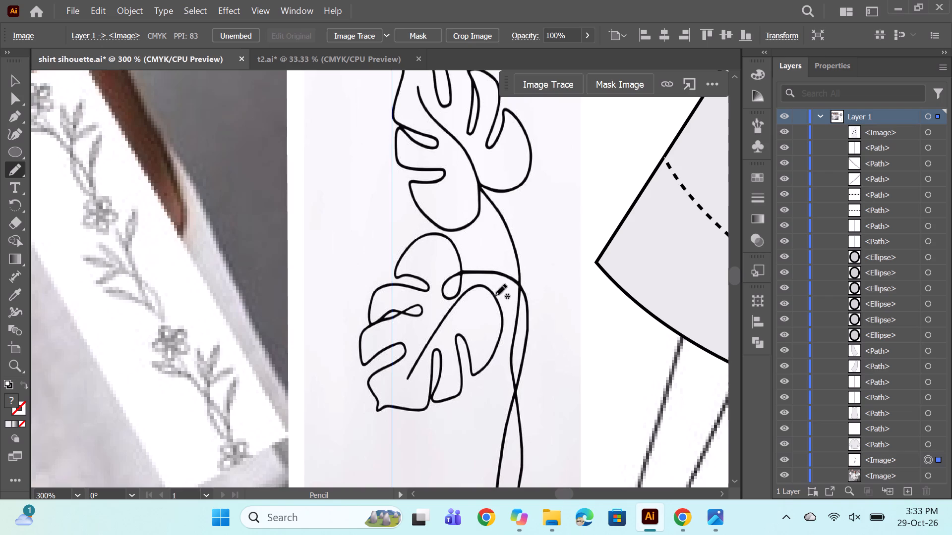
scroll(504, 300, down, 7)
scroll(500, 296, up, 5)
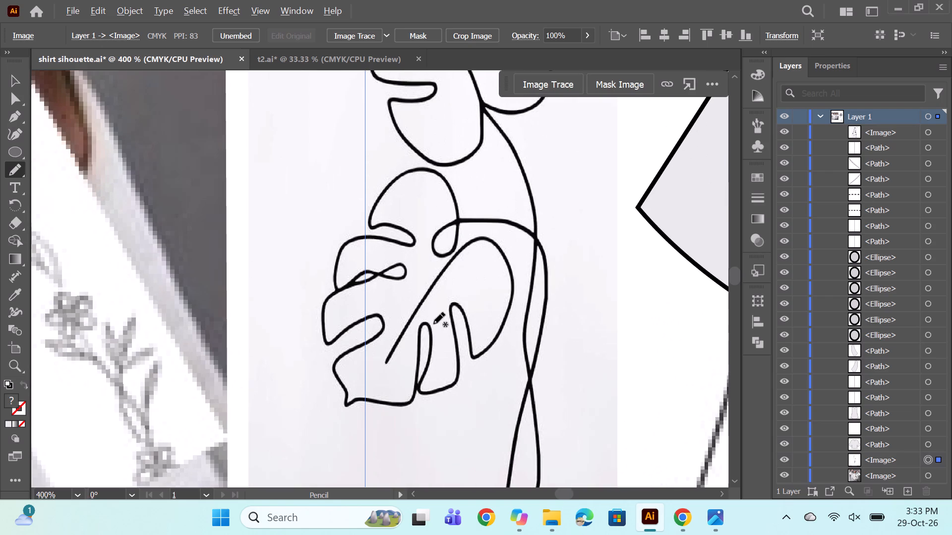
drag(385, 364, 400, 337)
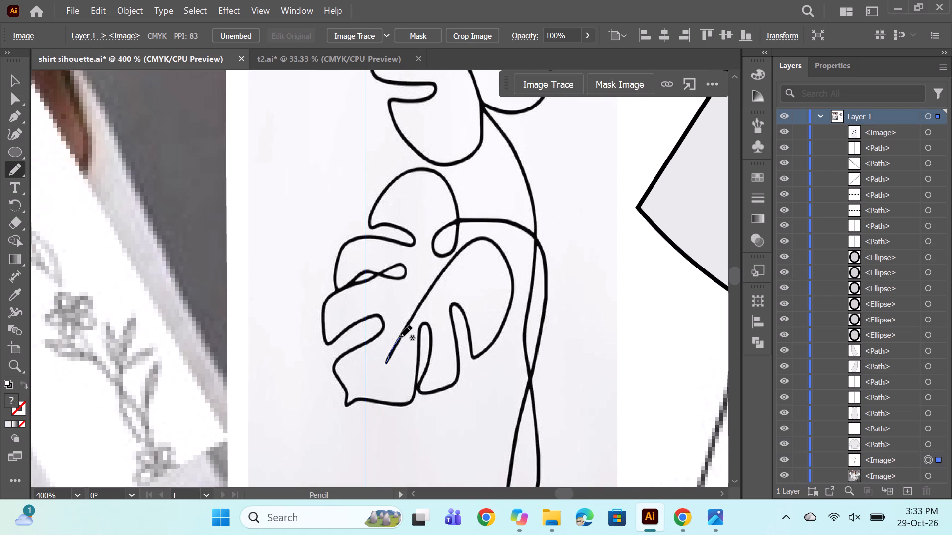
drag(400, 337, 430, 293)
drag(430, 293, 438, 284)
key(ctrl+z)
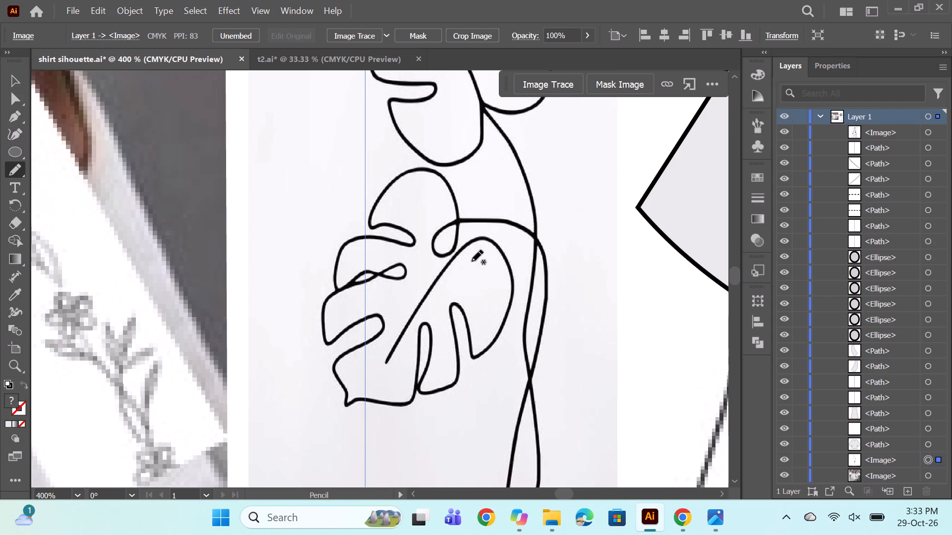
Trace the lower leaf's central vein with the Pencil tool, from its free end over the top of the large lobe.
alt+scroll(430, 307, up, 2)
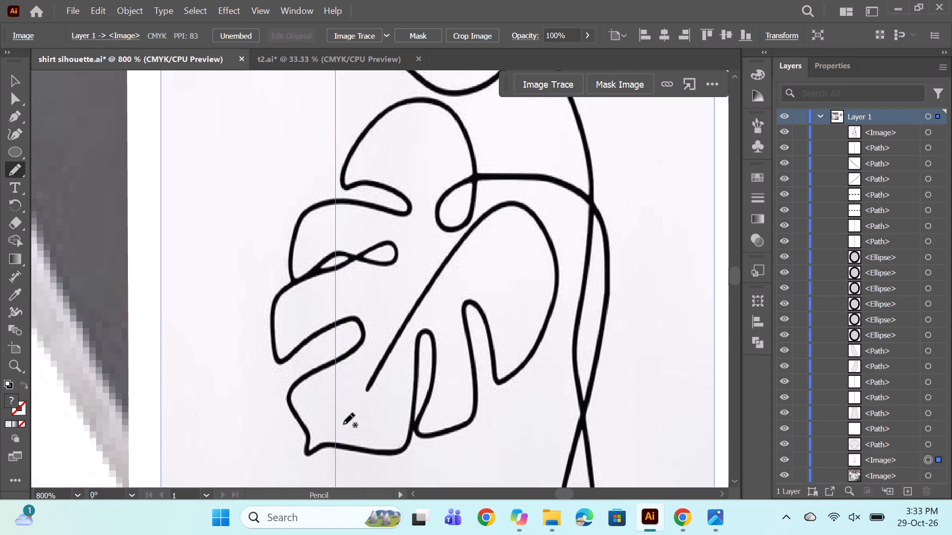
alt+scroll(349, 393, down, 1)
drag(350, 406, 371, 371)
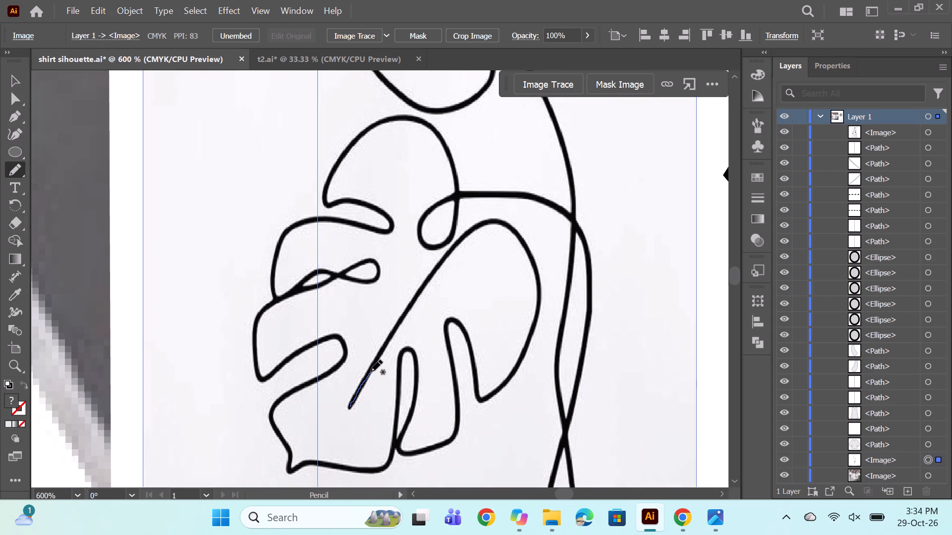
drag(371, 371, 396, 329)
drag(396, 329, 434, 274)
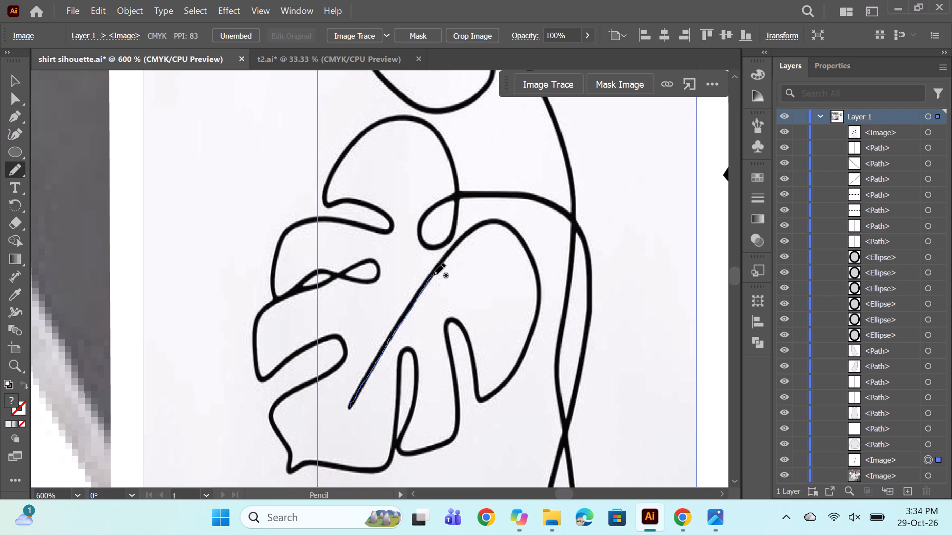
drag(434, 274, 483, 224)
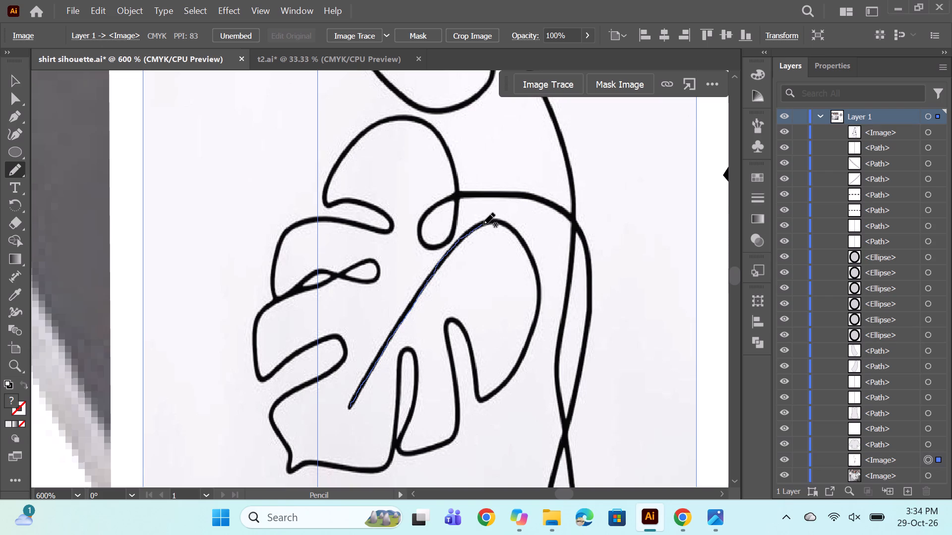
drag(483, 224, 504, 220)
drag(504, 220, 525, 233)
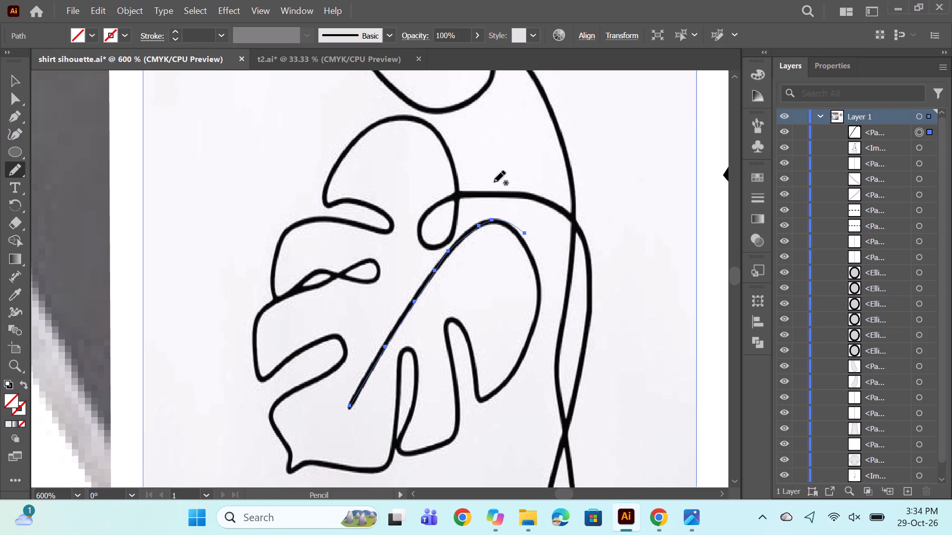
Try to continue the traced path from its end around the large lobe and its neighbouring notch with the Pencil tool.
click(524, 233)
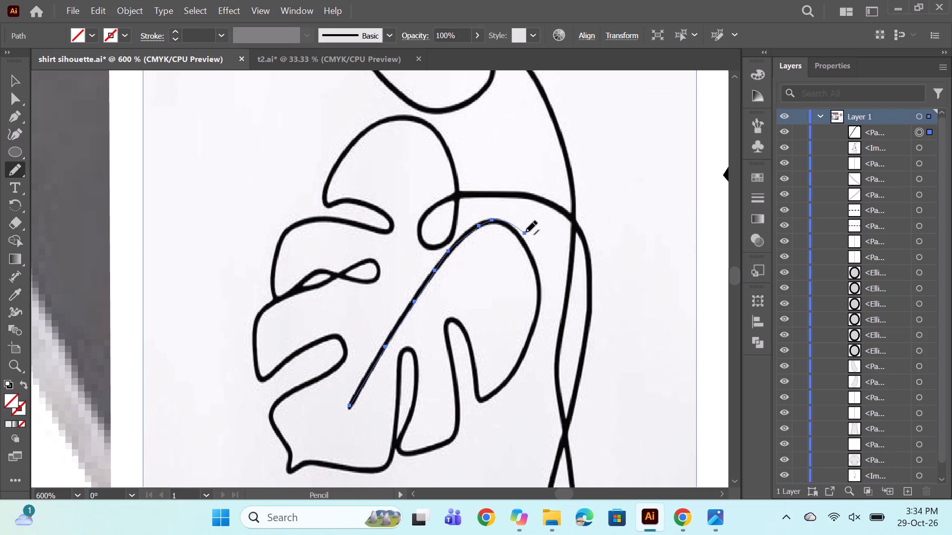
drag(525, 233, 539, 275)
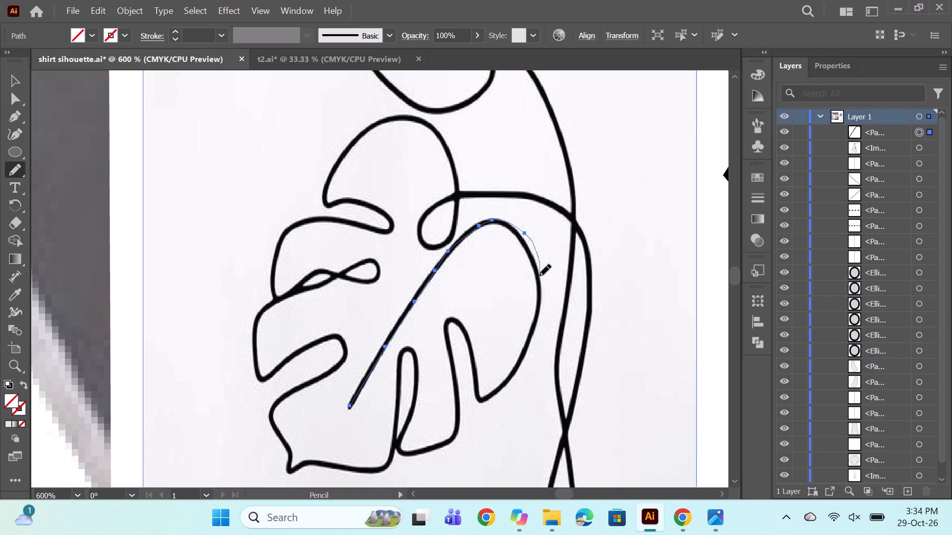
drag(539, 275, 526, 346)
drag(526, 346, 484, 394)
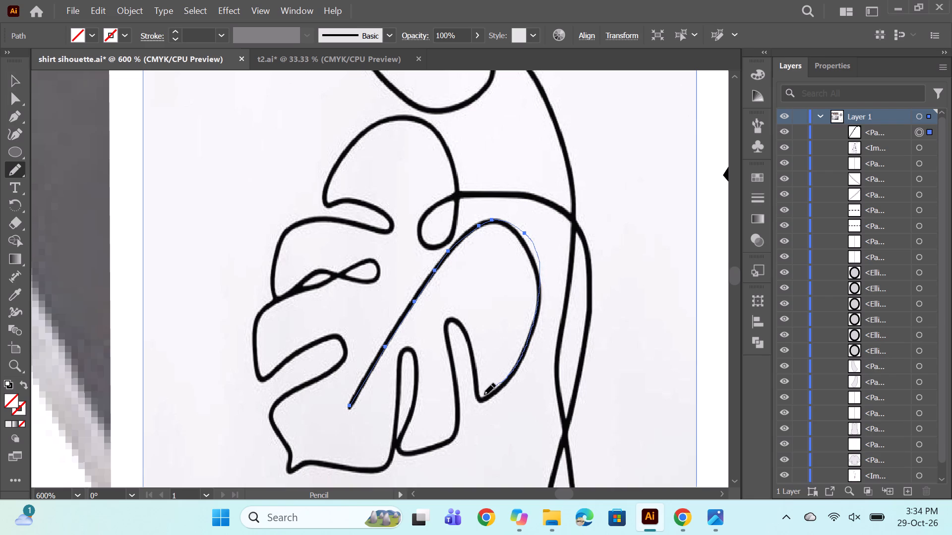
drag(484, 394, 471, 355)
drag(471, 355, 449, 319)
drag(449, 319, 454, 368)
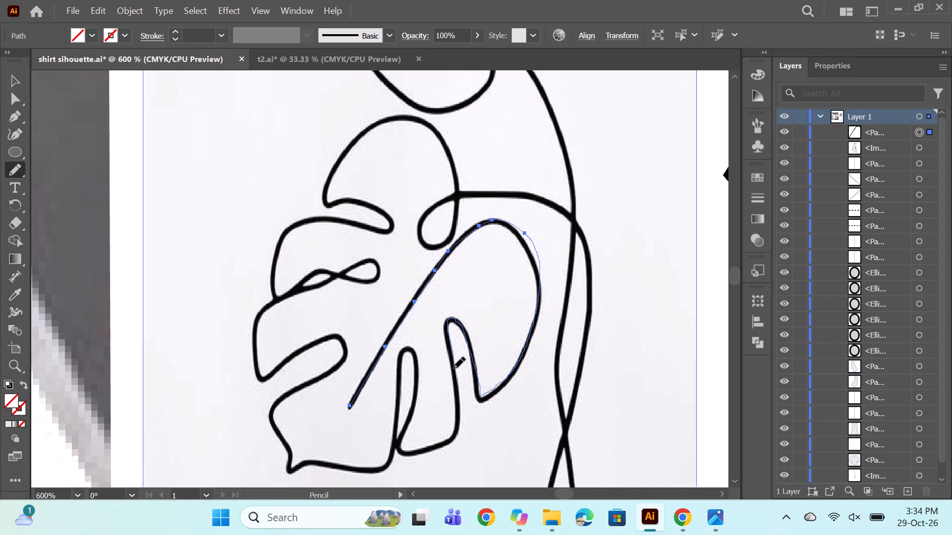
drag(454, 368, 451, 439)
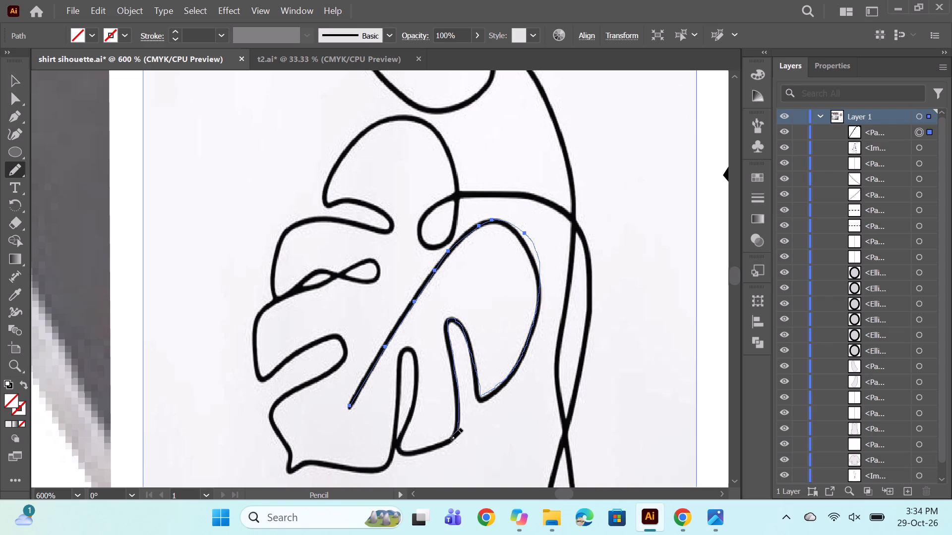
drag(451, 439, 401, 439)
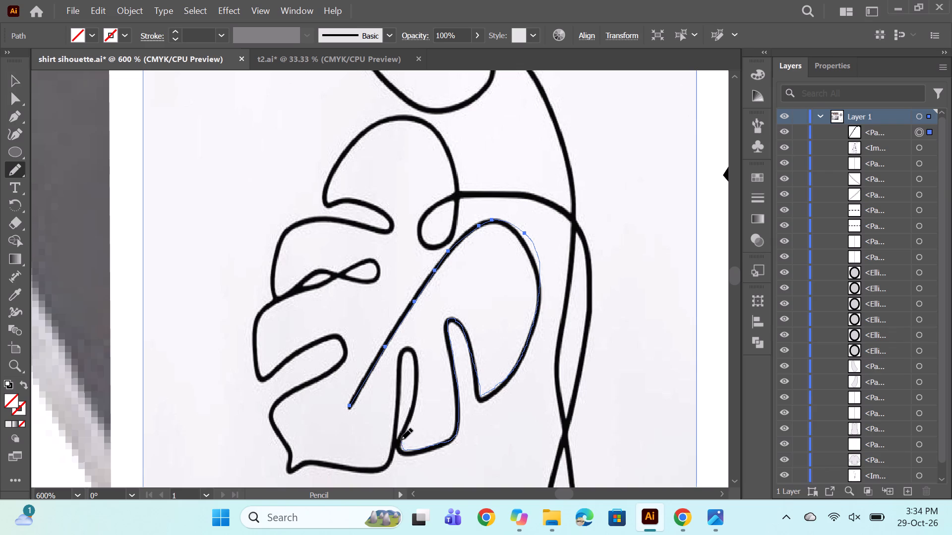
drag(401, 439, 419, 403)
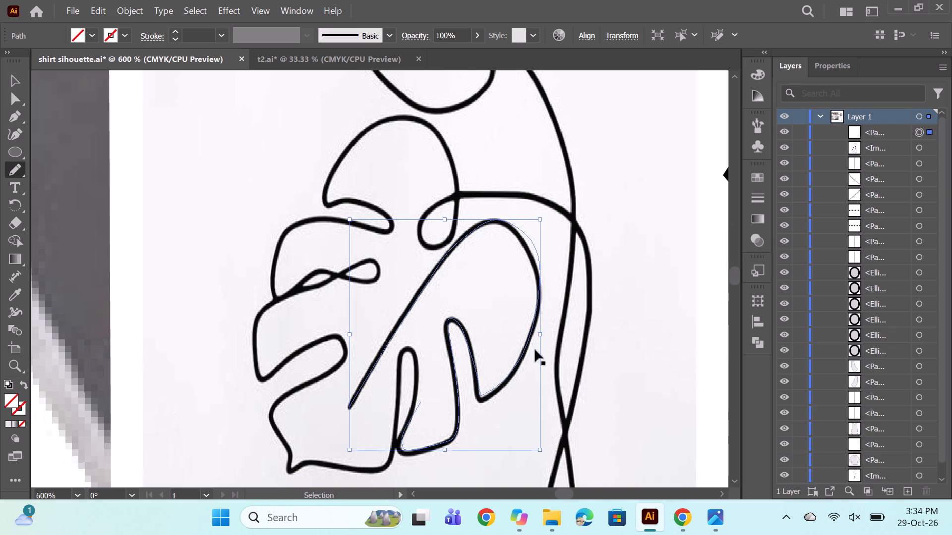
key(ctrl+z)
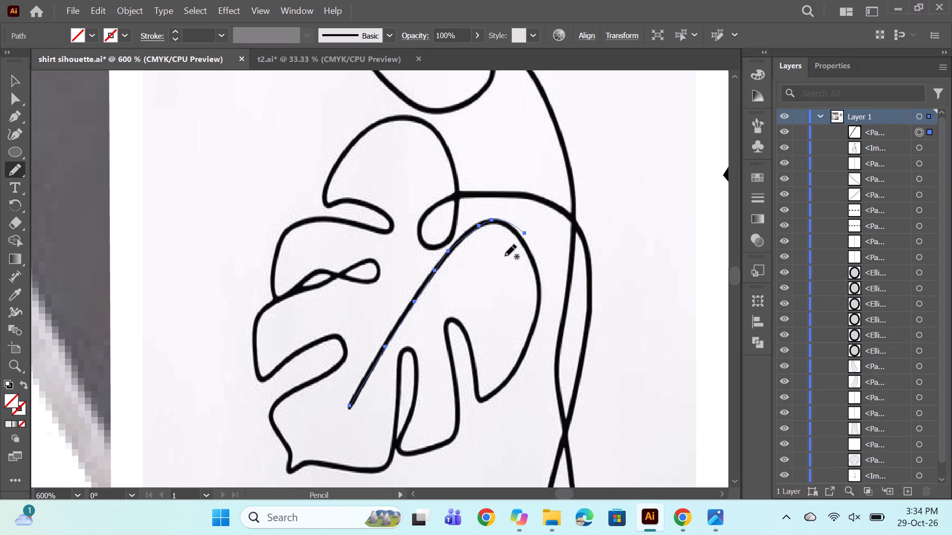
Continue the traced path with the Pencil tool around the lower leaf's large lobe and over the narrow notch beside it.
alt+scroll(518, 237, up, 1)
alt+scroll(535, 235, down, 1)
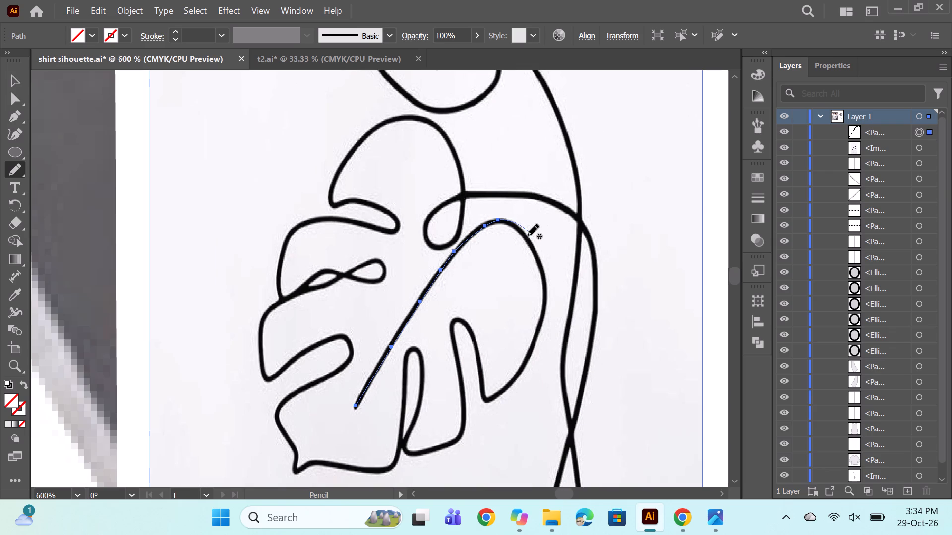
drag(531, 233, 545, 283)
drag(545, 283, 523, 365)
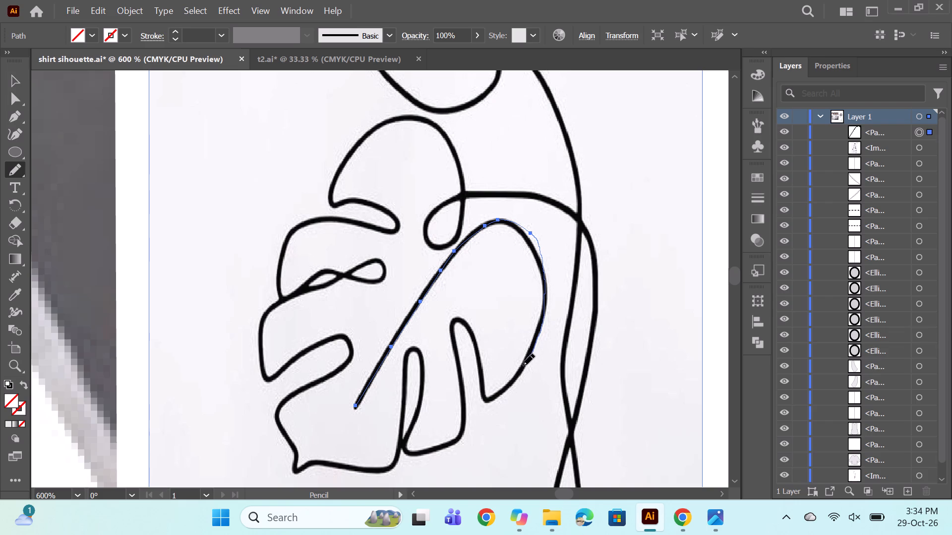
drag(523, 365, 485, 398)
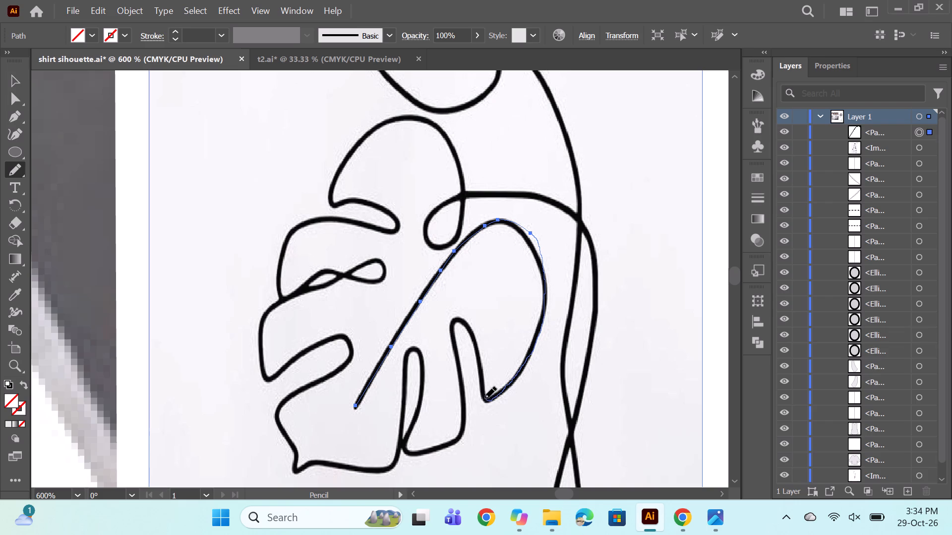
drag(485, 398, 462, 329)
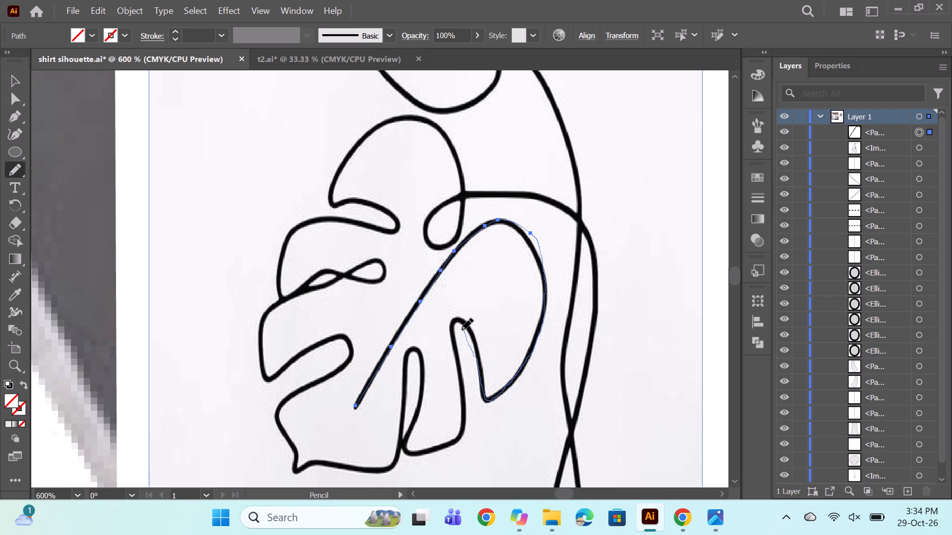
drag(462, 329, 457, 371)
drag(457, 371, 461, 398)
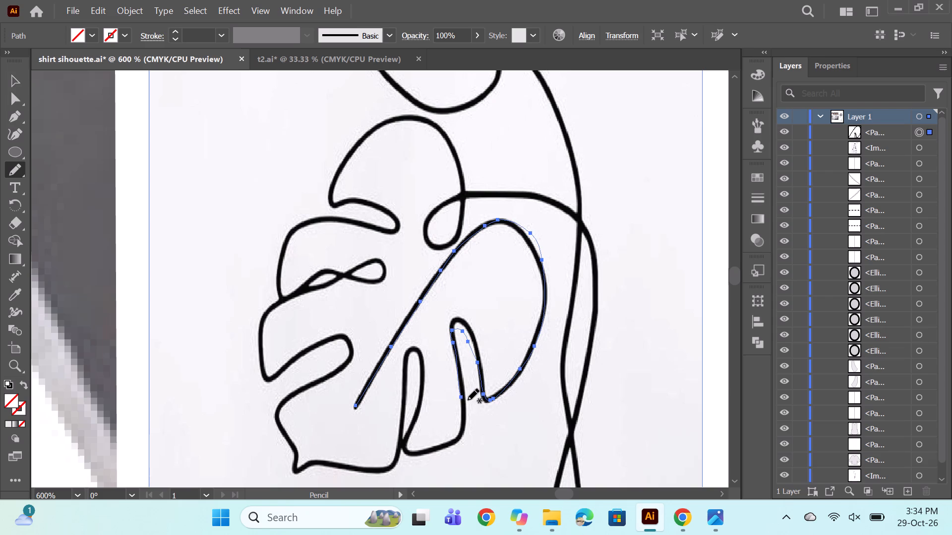
Extend the traced path around the second lobe and notch, past the leaf's pointed tip, to the outer edge of the lobe above it.
drag(463, 397, 467, 413)
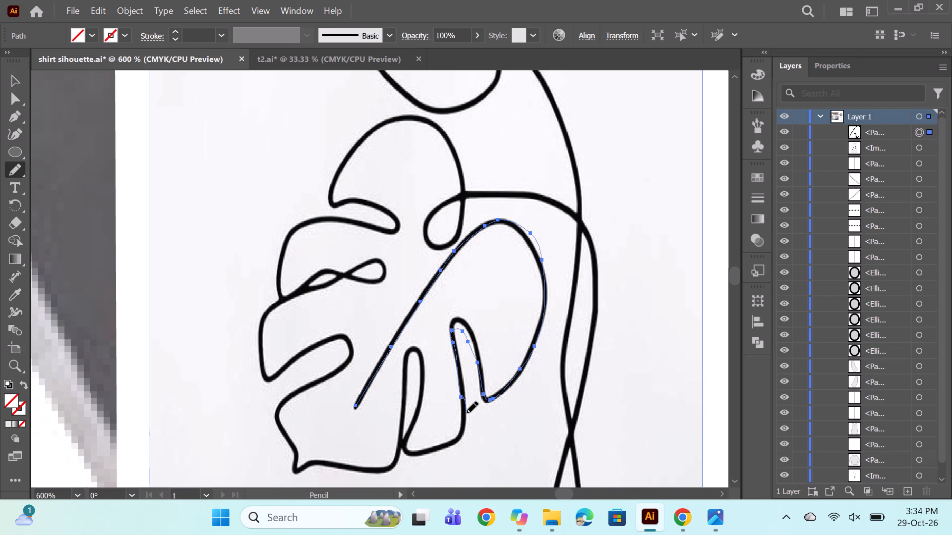
drag(467, 413, 410, 450)
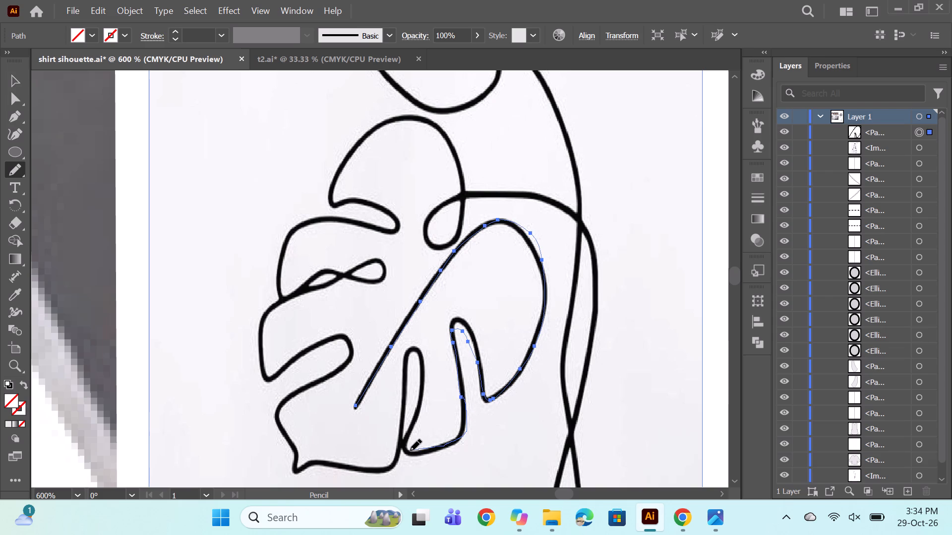
drag(410, 450, 422, 388)
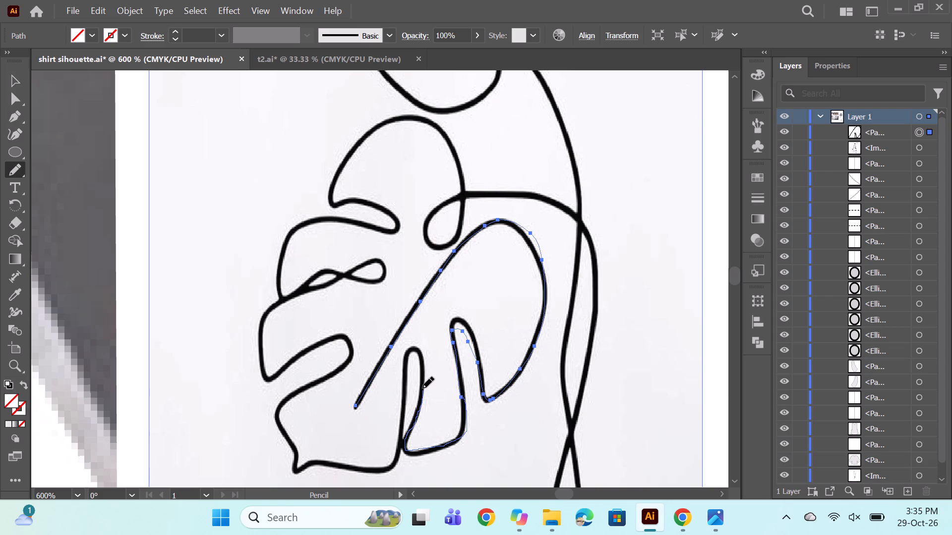
drag(422, 388, 408, 353)
drag(408, 353, 404, 408)
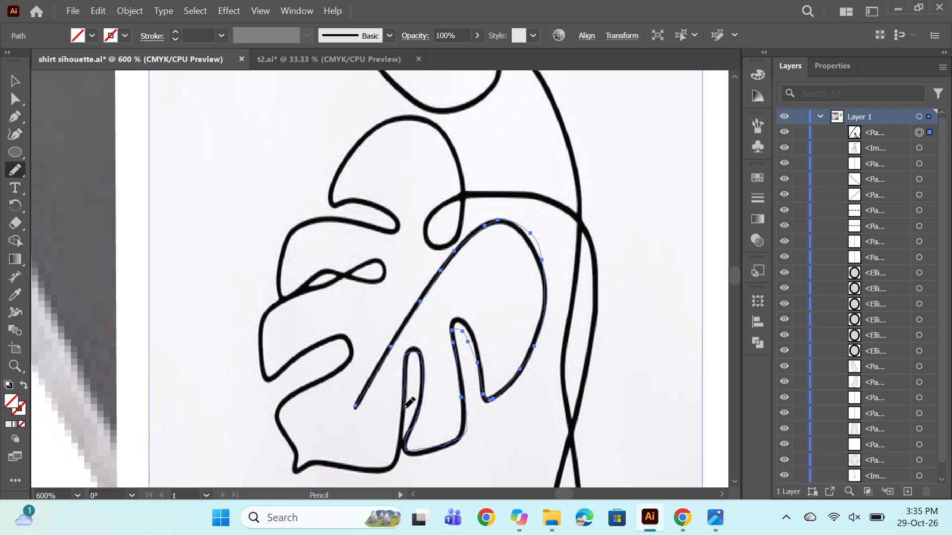
drag(404, 408, 359, 470)
drag(359, 470, 296, 469)
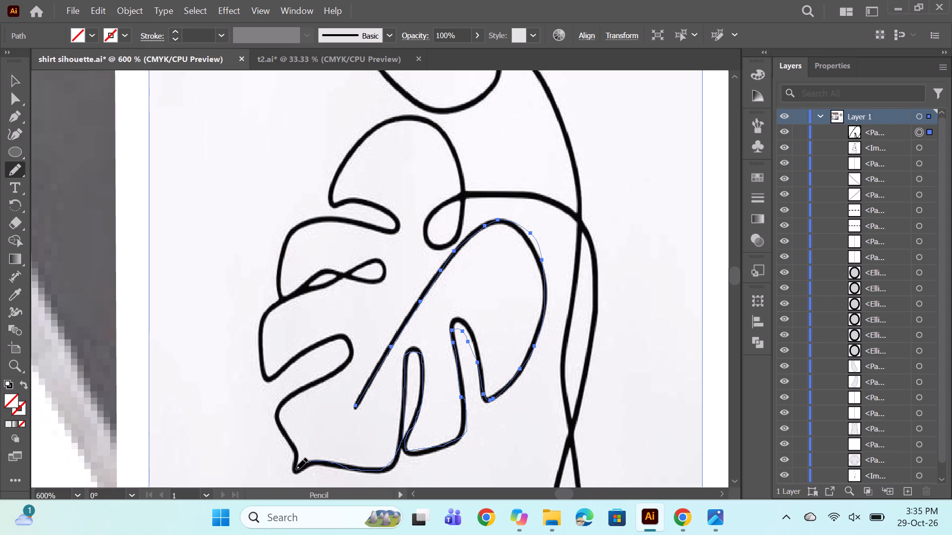
drag(296, 469, 289, 394)
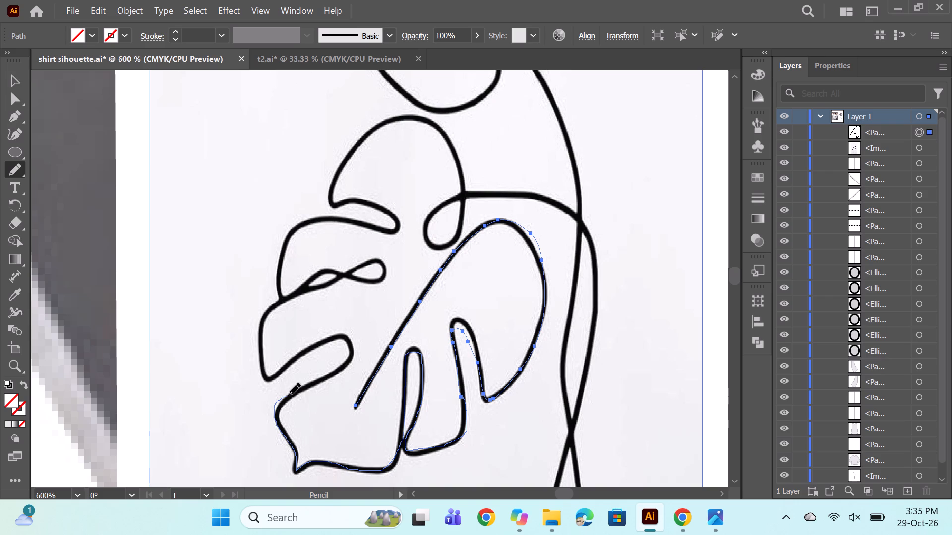
drag(289, 394, 356, 341)
drag(356, 341, 298, 356)
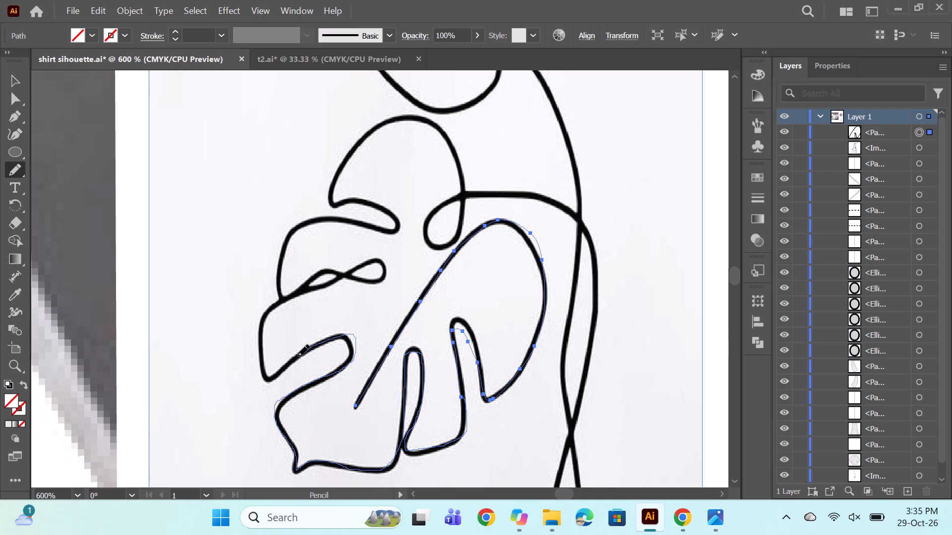
drag(298, 356, 252, 356)
drag(252, 356, 252, 341)
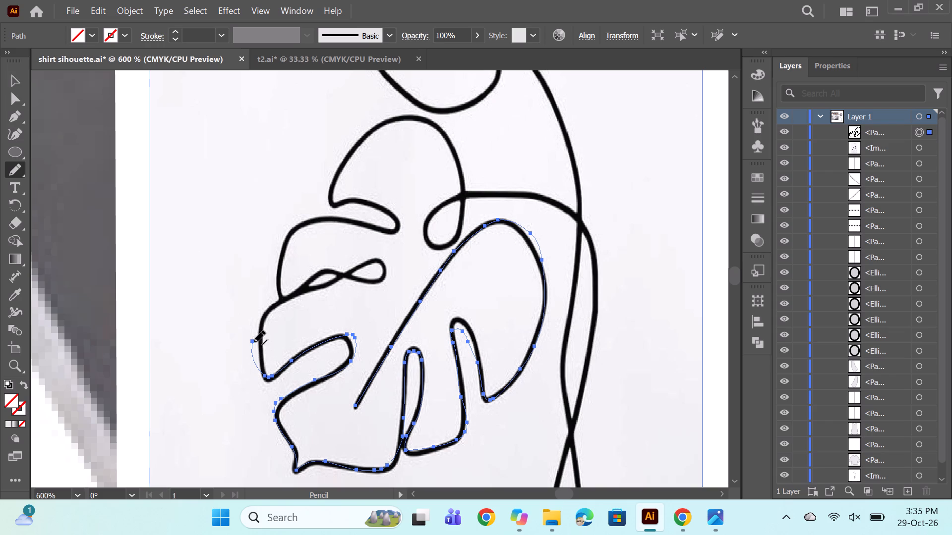
Continue the Pencil path through the twisted inner loop and around the upper lobes to the small loop where the stem starts.
drag(252, 340, 262, 322)
drag(262, 322, 345, 271)
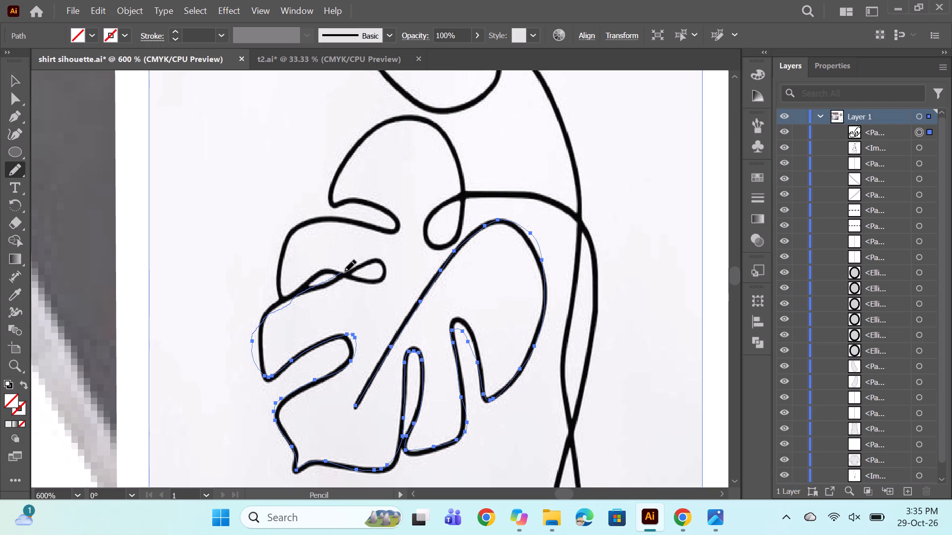
drag(345, 271, 374, 280)
drag(374, 280, 310, 276)
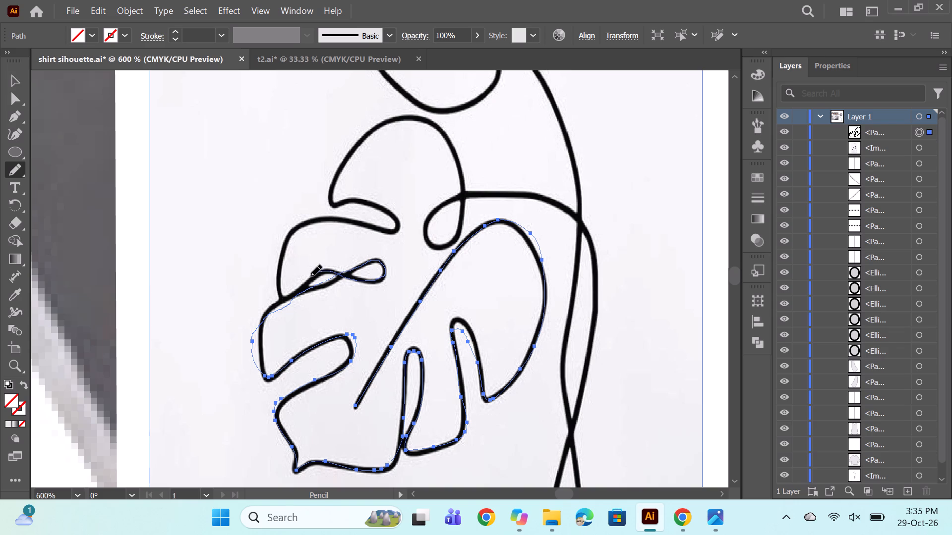
drag(310, 276, 281, 256)
drag(281, 256, 374, 223)
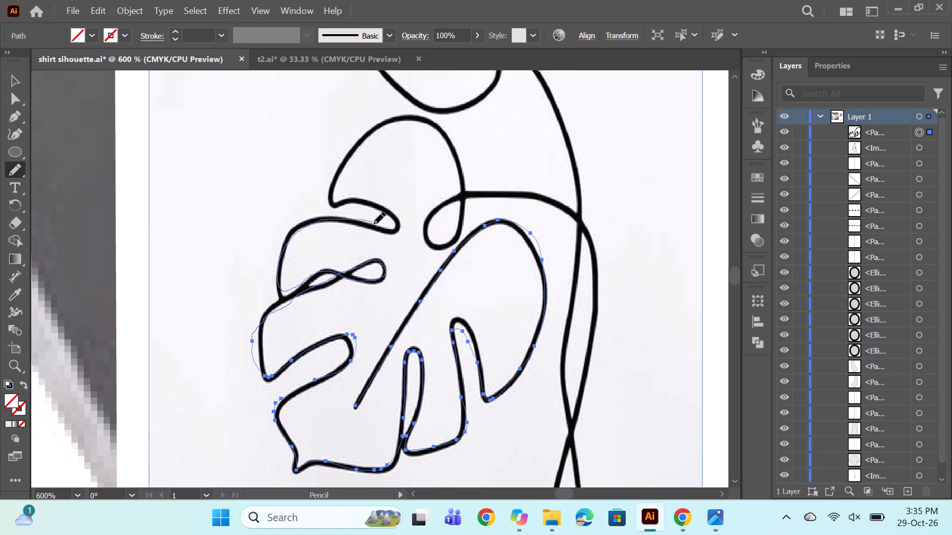
drag(374, 223, 336, 206)
drag(336, 206, 404, 115)
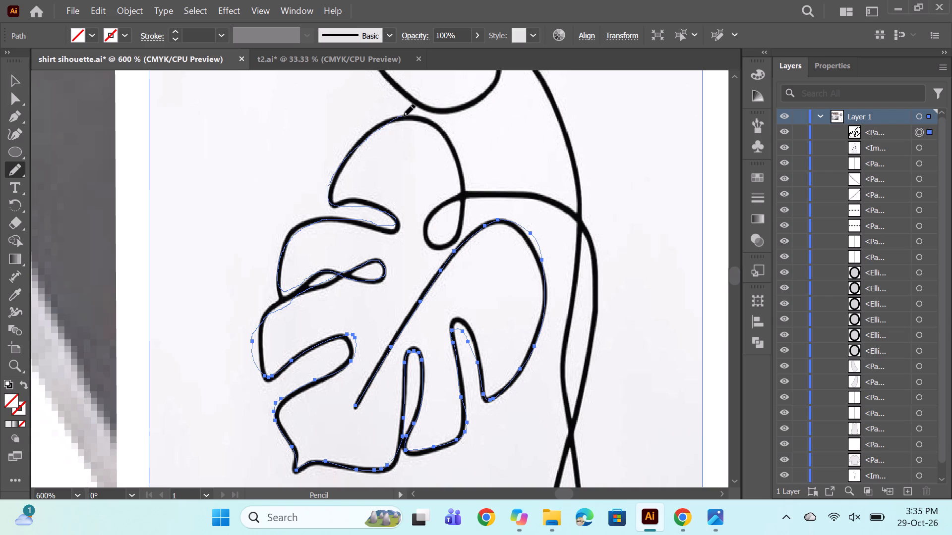
drag(404, 115, 464, 227)
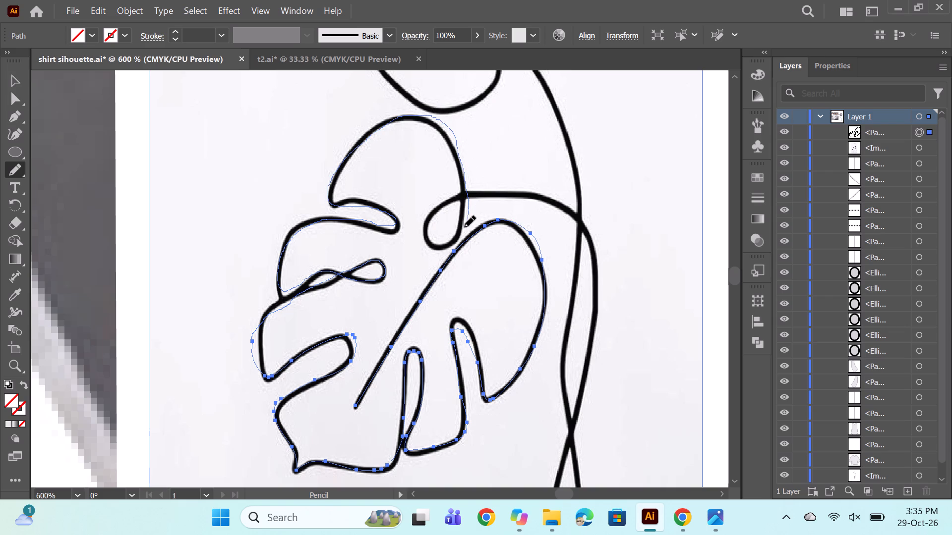
drag(464, 227, 456, 200)
drag(456, 200, 482, 194)
Continue the Pencil path along the lower leaf's stem, over the bend and through the crossing, to the stem's bottom end.
scroll(497, 208, down, 2)
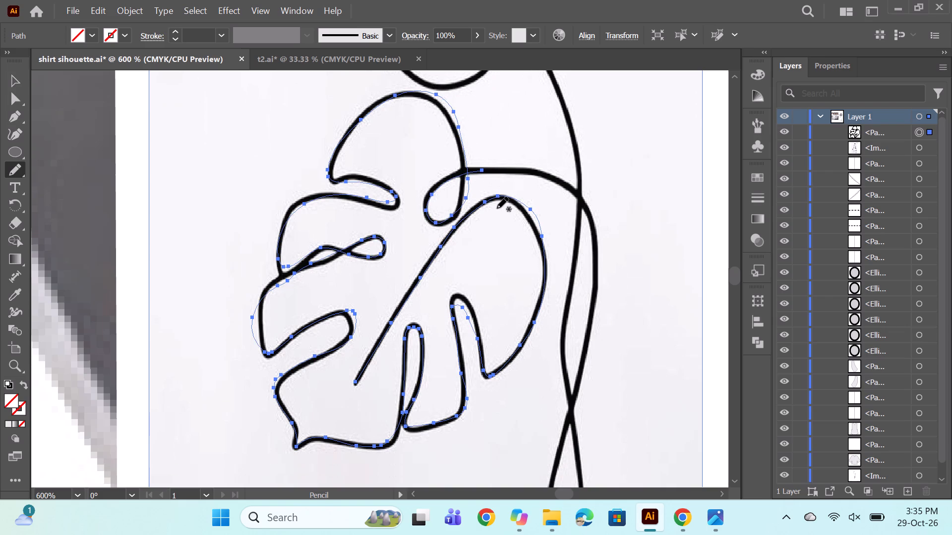
drag(480, 171, 525, 169)
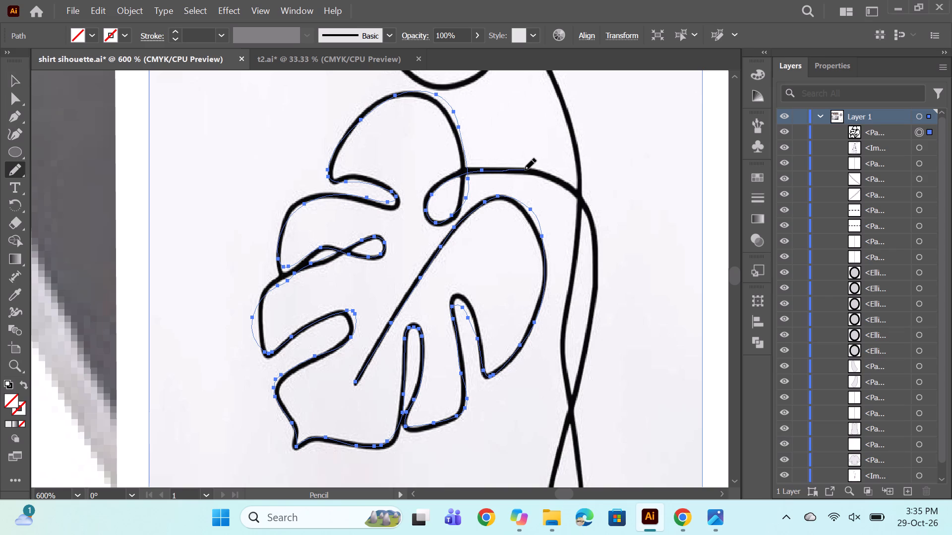
drag(525, 169, 598, 265)
drag(598, 265, 569, 418)
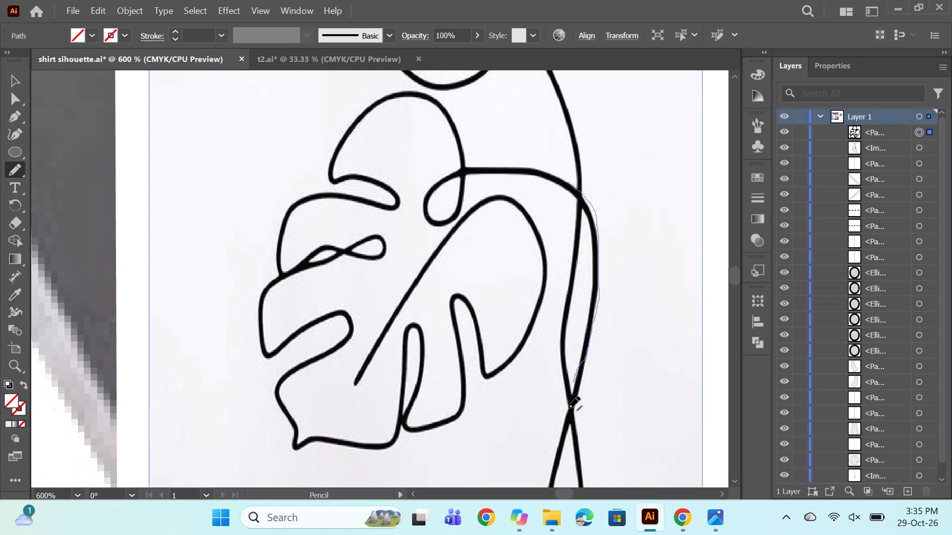
scroll(569, 373, down, 7)
scroll(571, 331, down, 11)
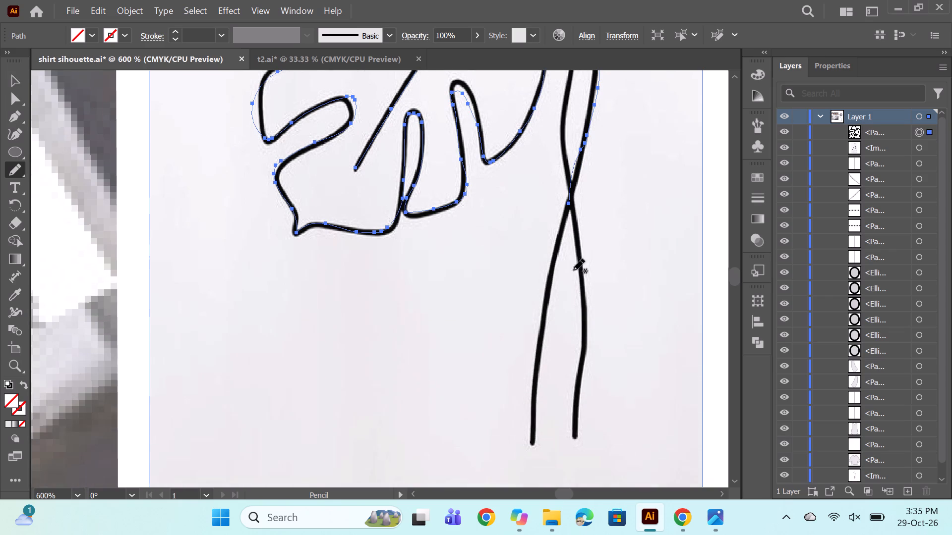
drag(568, 204, 556, 279)
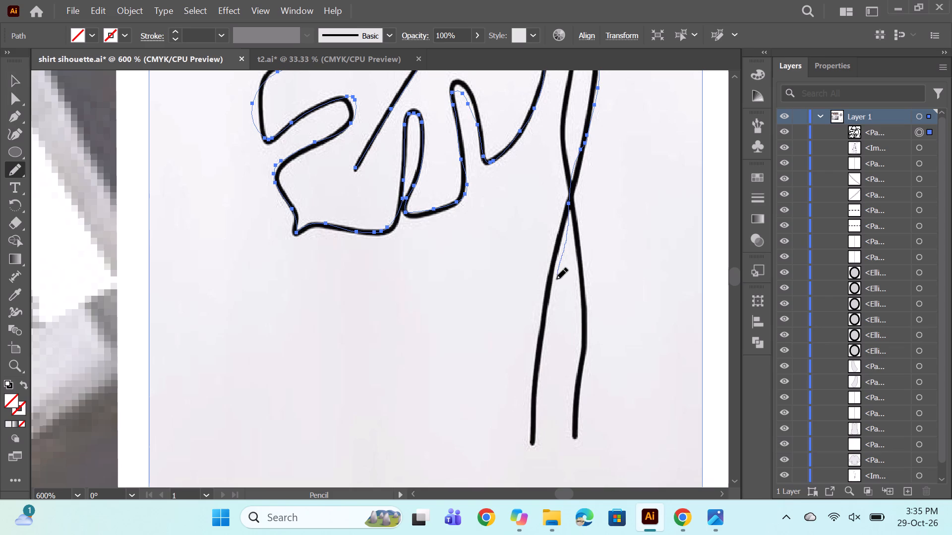
drag(556, 279, 536, 439)
Give the traced lower leaf and stem path a 0.75 pt stroke and deselect it.
alt+scroll(570, 224, down, 2)
scroll(564, 238, up, 7)
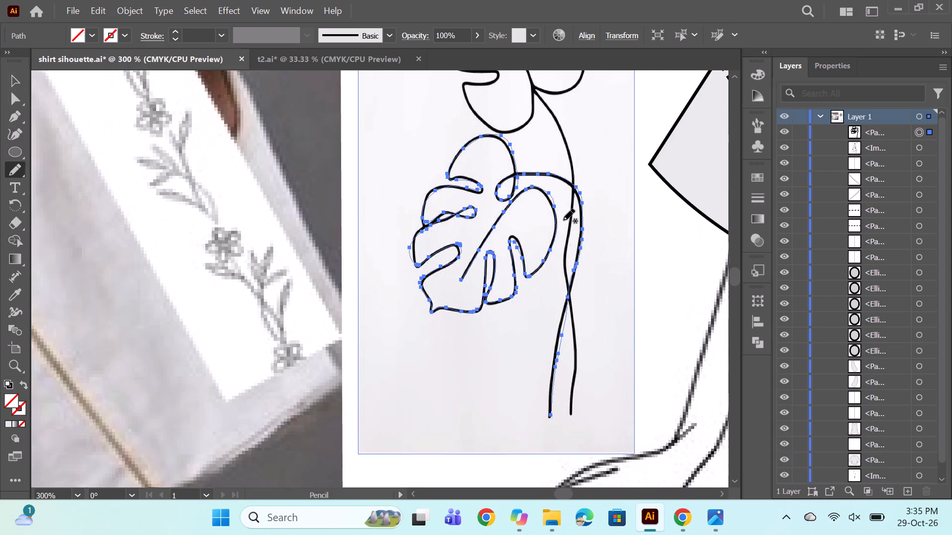
scroll(563, 220, up, 4)
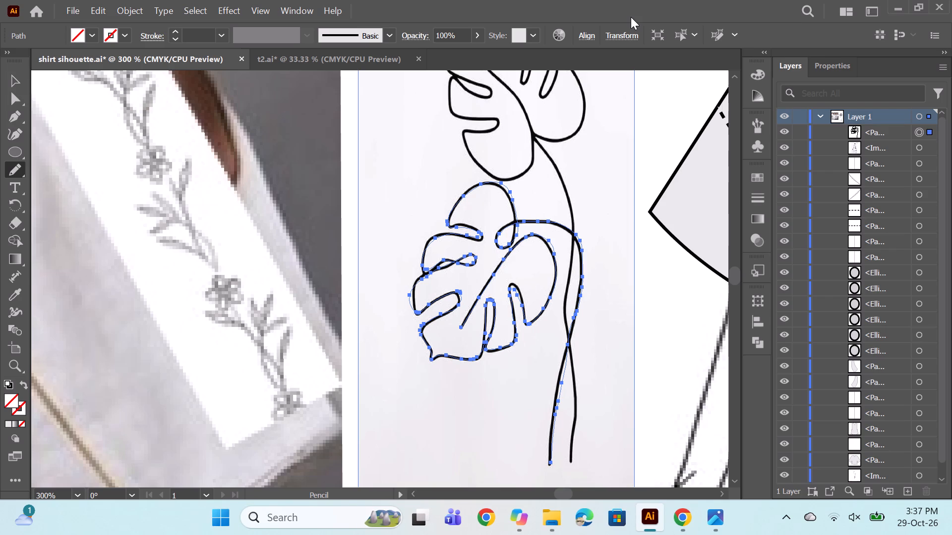
key(space)
key(space)
key(space)
key(space)
key(space)
key(space)
key(space)
key(space)
key(space)
key(space)
key(space)
key(space)
key(space)
key(space)
key(space)
key(space)
key(space)
key(space)
key(space)
key(space)
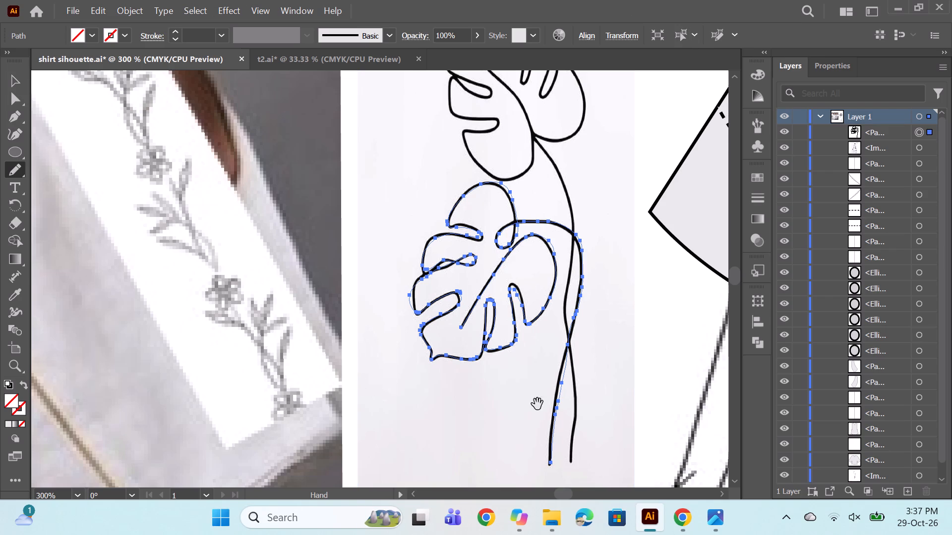
drag(632, 395, 519, 386)
scroll(439, 289, up, 4)
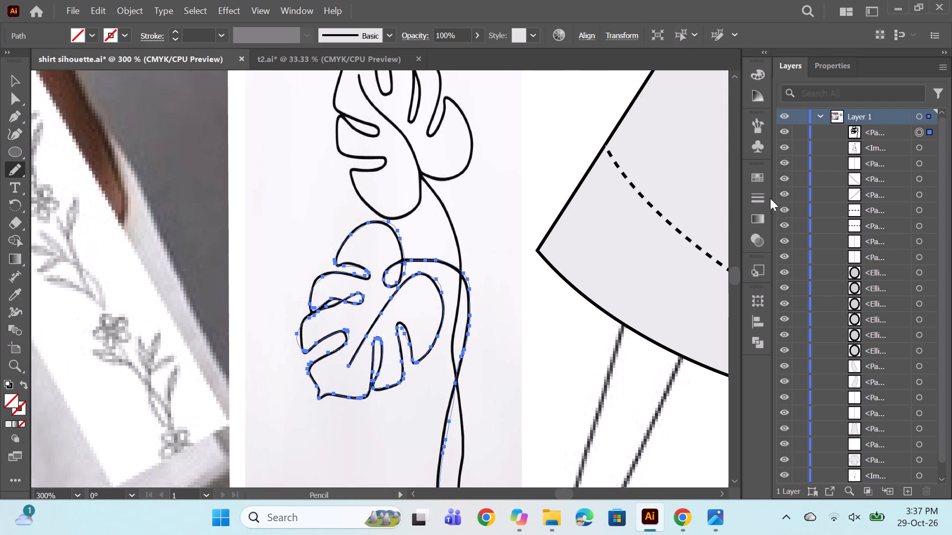
click(769, 198)
click(759, 201)
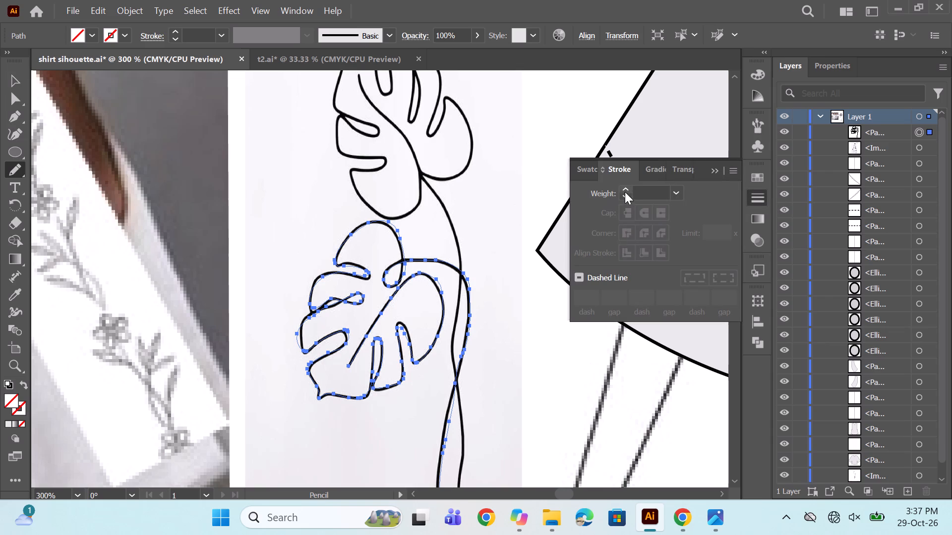
triple_click(624, 192)
click(623, 190)
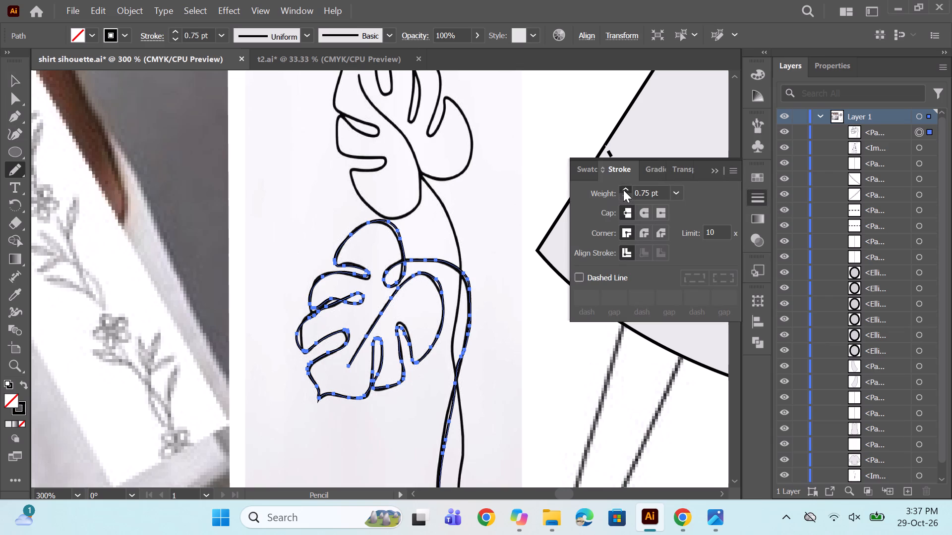
ctrl+click(529, 182)
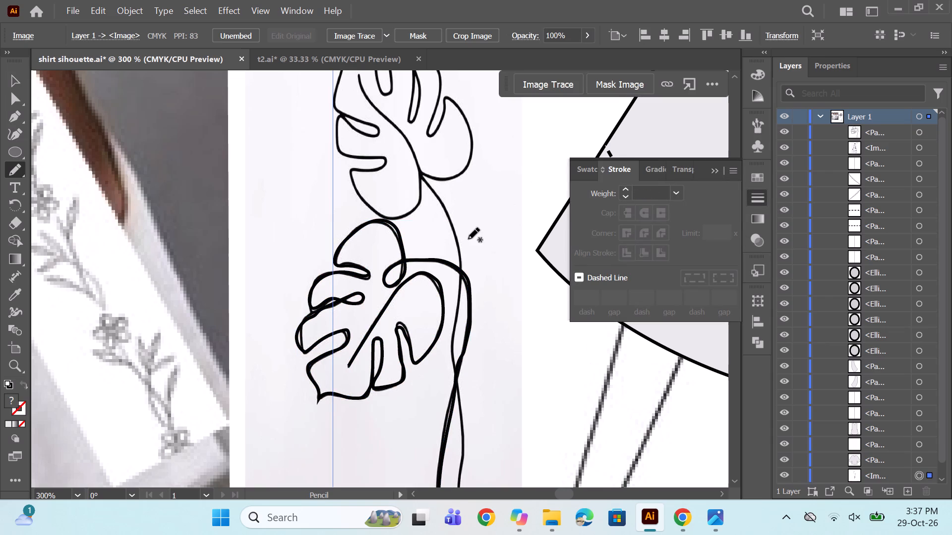
Trace the upper leaf with the Pencil tool from its midrib around the bottom lobe and two side notches to near the pointed tip.
scroll(468, 239, down, 2)
scroll(442, 220, up, 6)
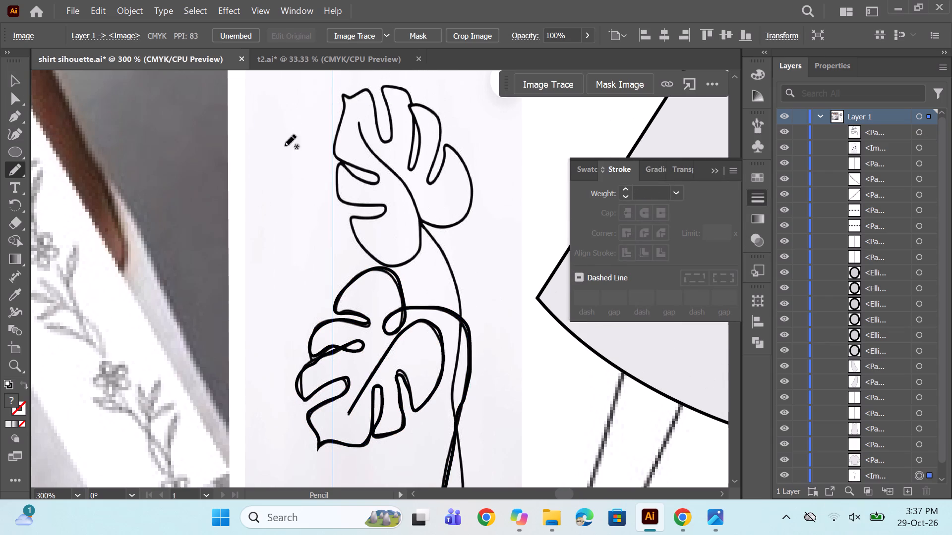
scroll(417, 218, up, 4)
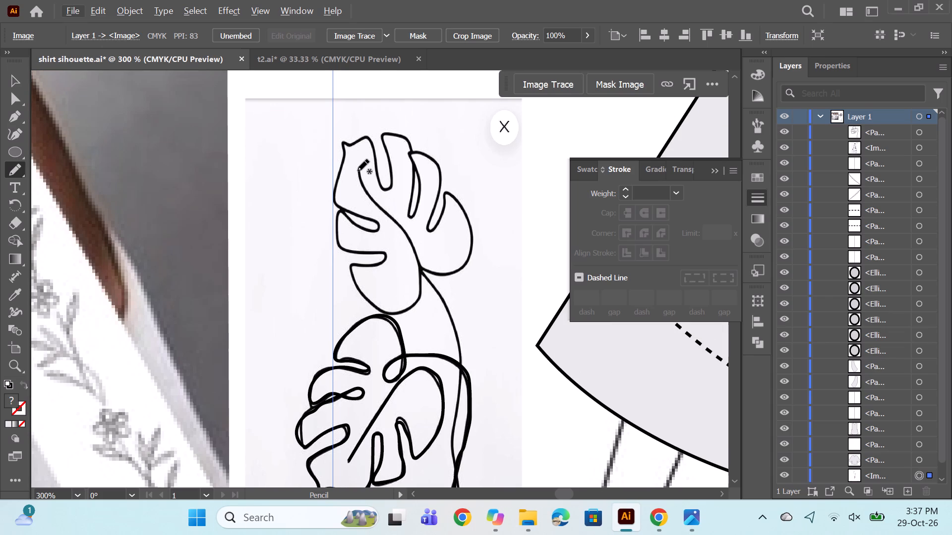
drag(359, 167, 372, 204)
drag(372, 204, 418, 281)
drag(418, 281, 363, 299)
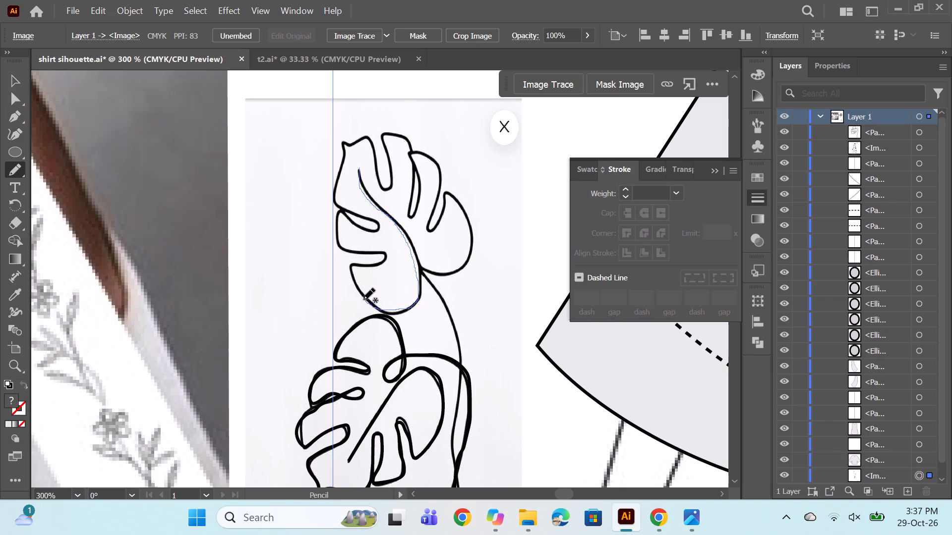
drag(363, 299, 384, 265)
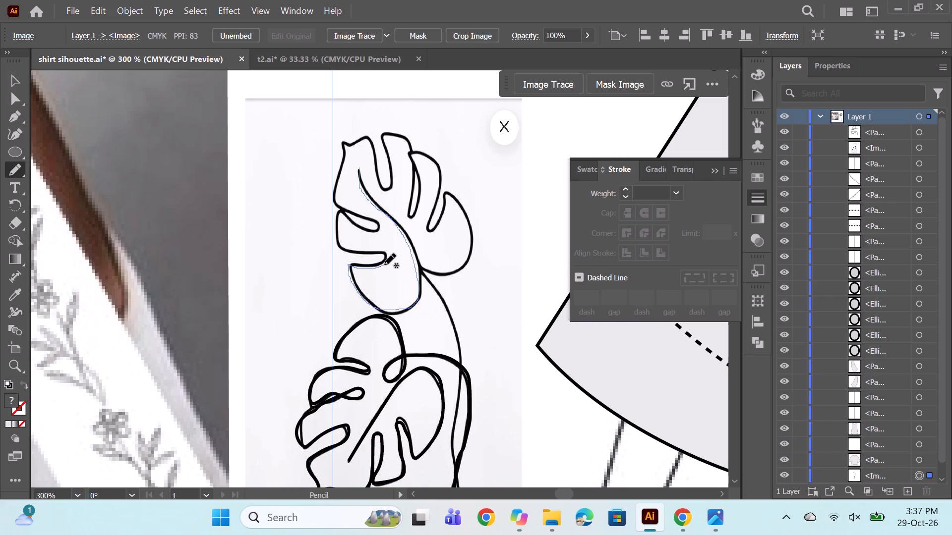
drag(384, 265, 336, 243)
drag(336, 243, 370, 229)
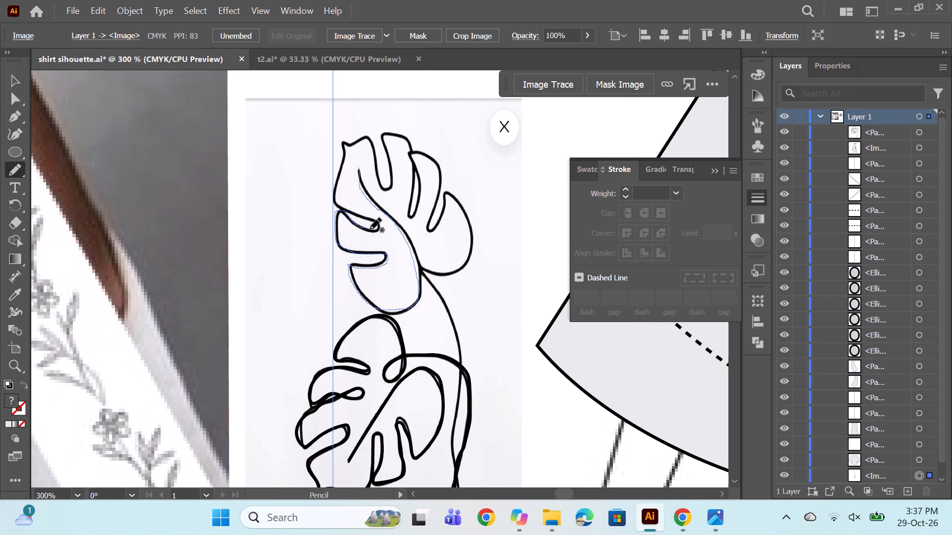
drag(370, 229, 348, 209)
drag(348, 209, 347, 154)
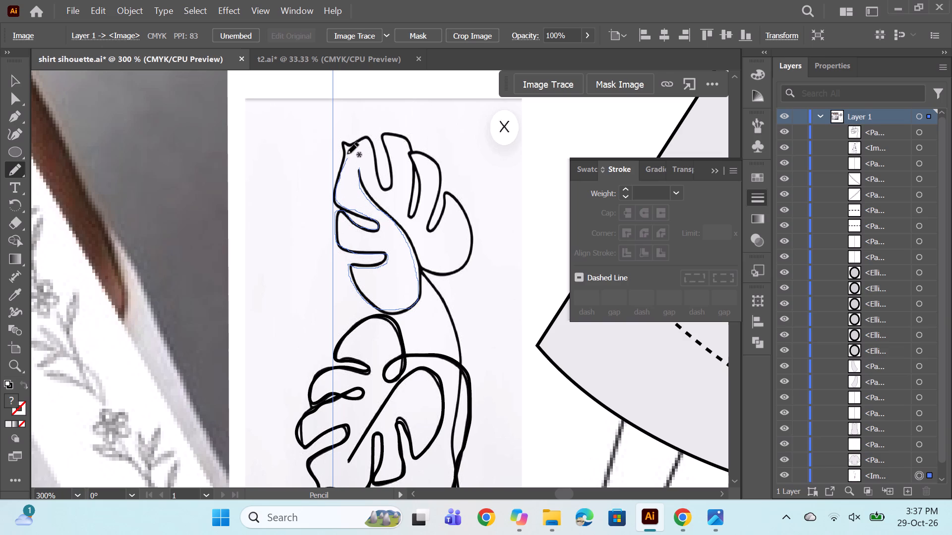
Continue the upper leaf's outline from the pointed tip around the remaining lobes and narrow notches to the stem junction.
drag(347, 154, 364, 140)
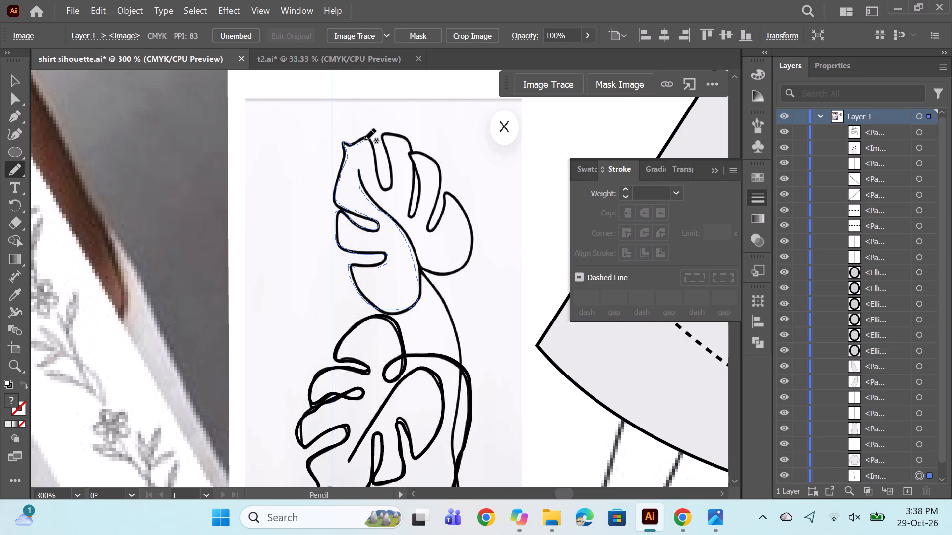
drag(364, 140, 390, 189)
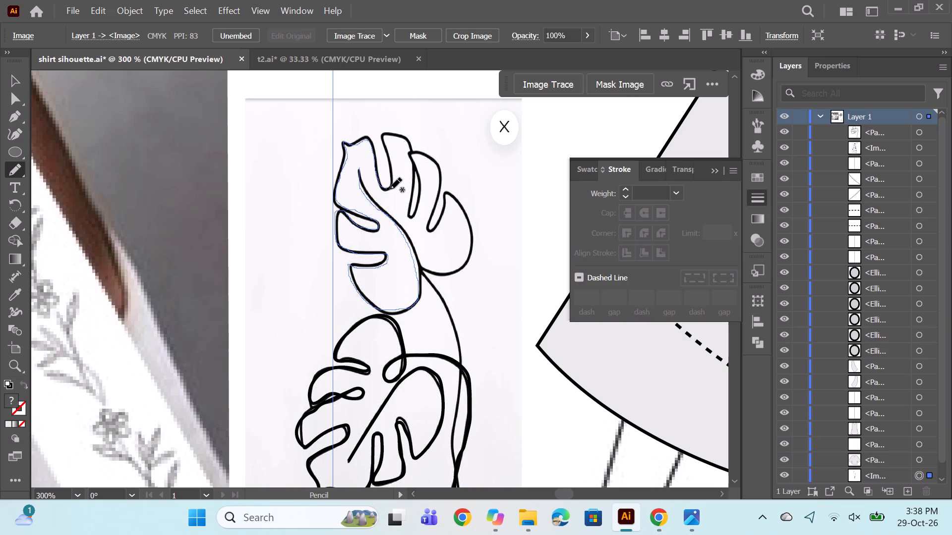
drag(390, 189, 406, 139)
drag(406, 139, 411, 223)
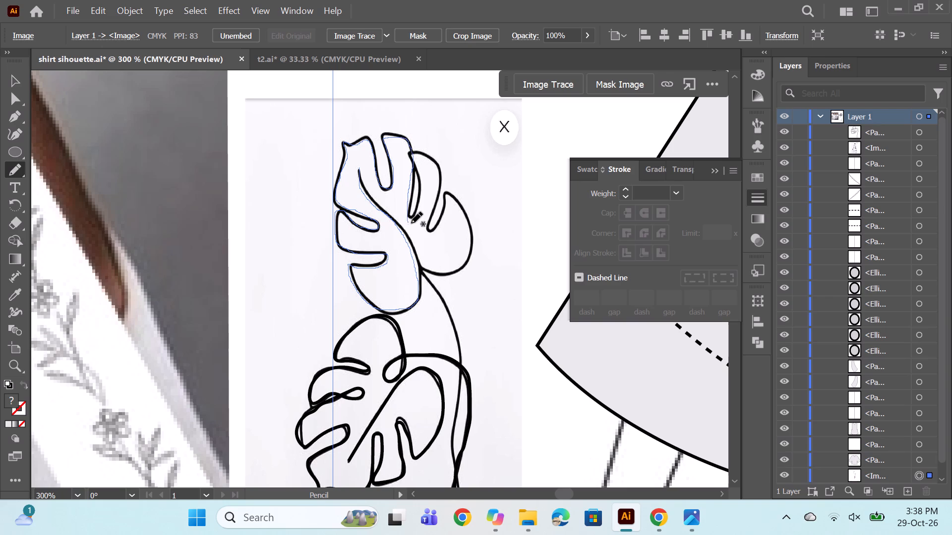
drag(411, 223, 422, 156)
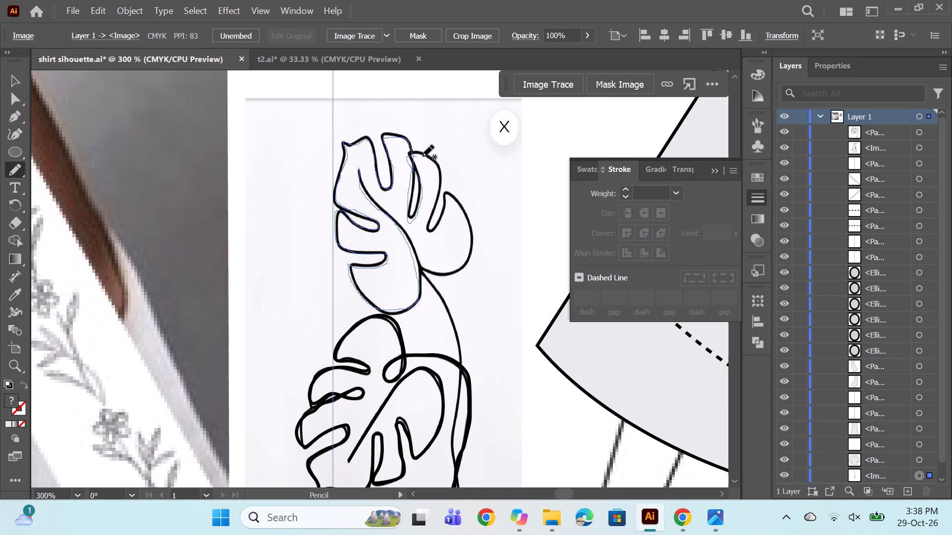
drag(422, 156, 428, 216)
drag(428, 216, 445, 197)
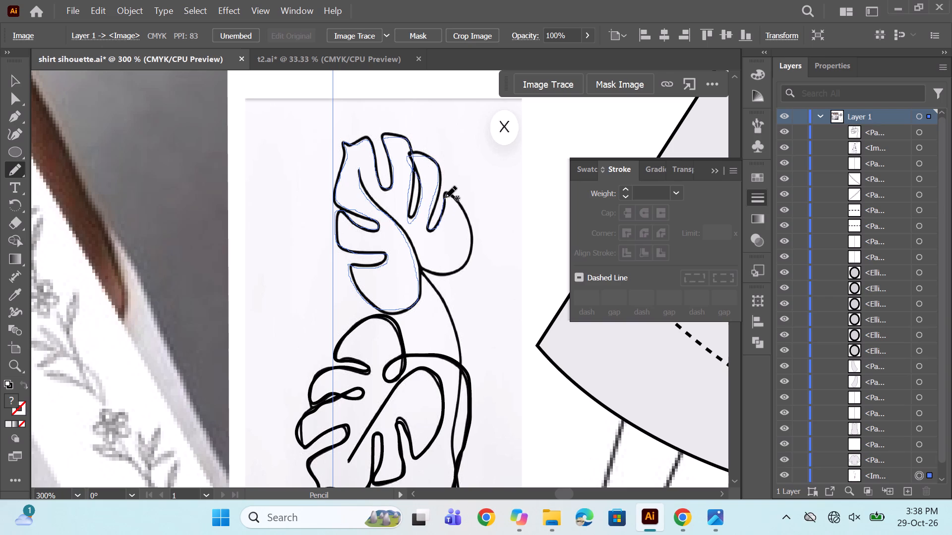
drag(445, 197, 468, 255)
drag(468, 255, 422, 268)
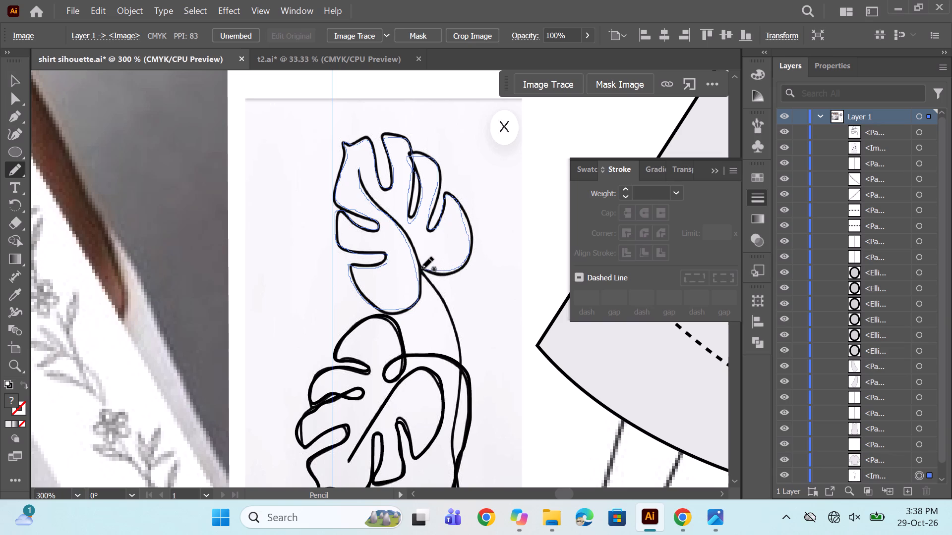
drag(422, 268, 420, 267)
Continue the upper leaf's Pencil path from the leaf junction down its stem, through the crossing, to the stem's bottom end.
scroll(457, 249, down, 8)
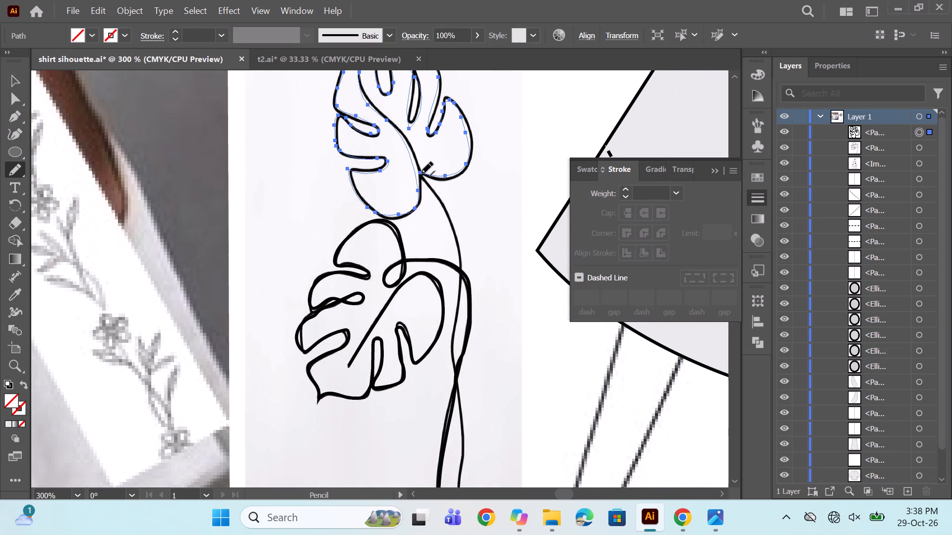
drag(421, 173, 449, 209)
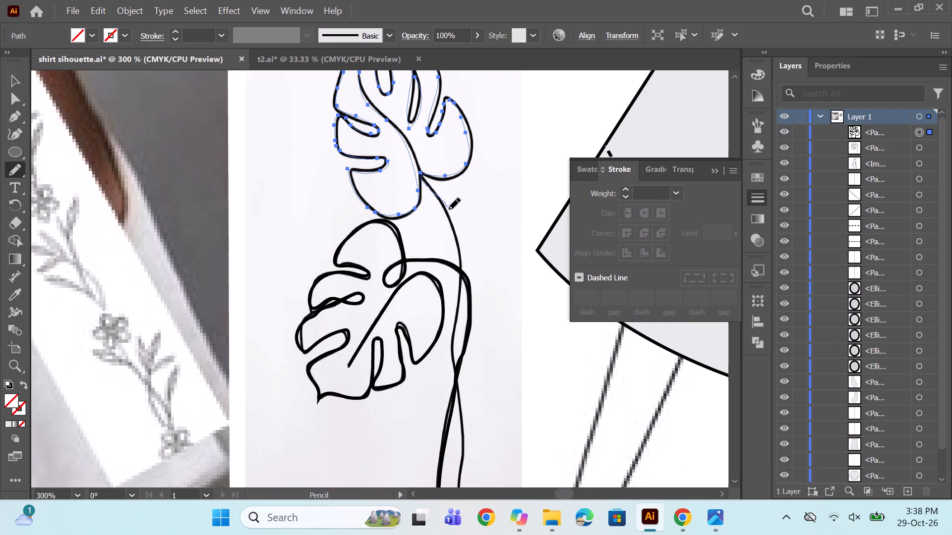
drag(449, 209, 457, 315)
drag(457, 315, 463, 422)
scroll(475, 409, down, 2)
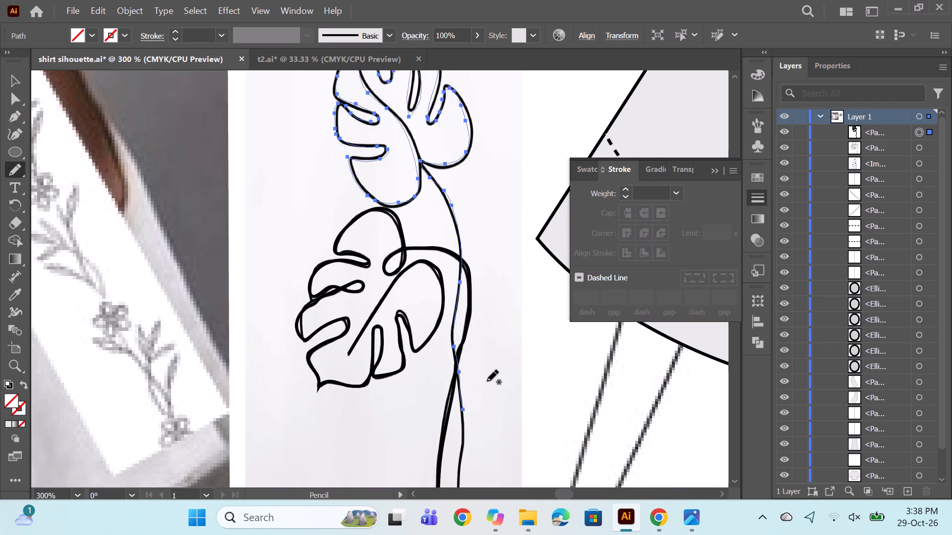
scroll(487, 381, down, 7)
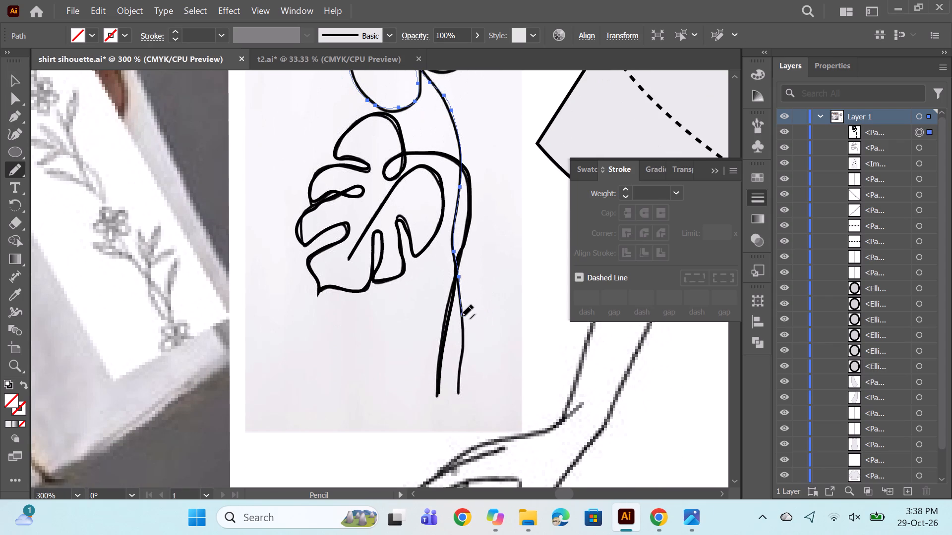
drag(462, 314, 457, 368)
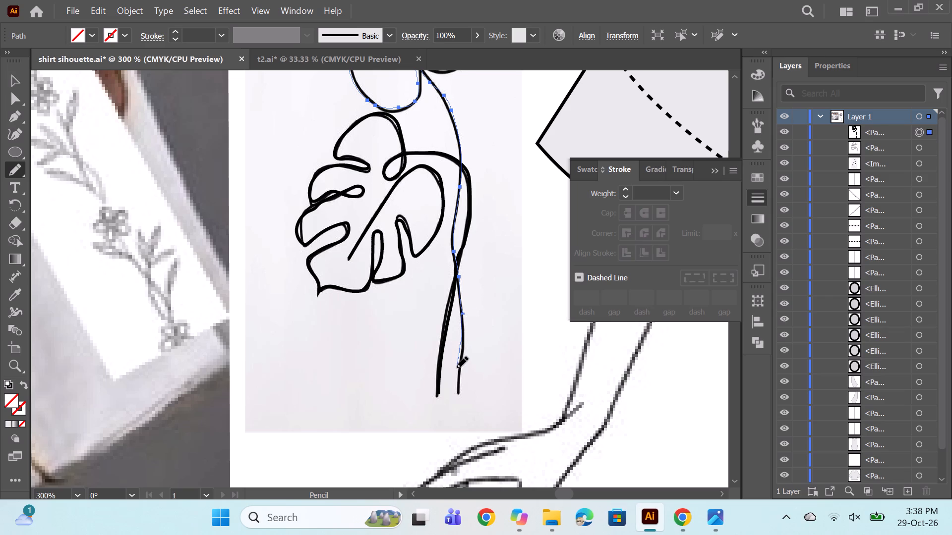
drag(457, 368, 456, 396)
Give the traced upper leaf and stem path a 0.75 pt dashed stroke with 2 pt dashes and deselect it.
triple_click(630, 186)
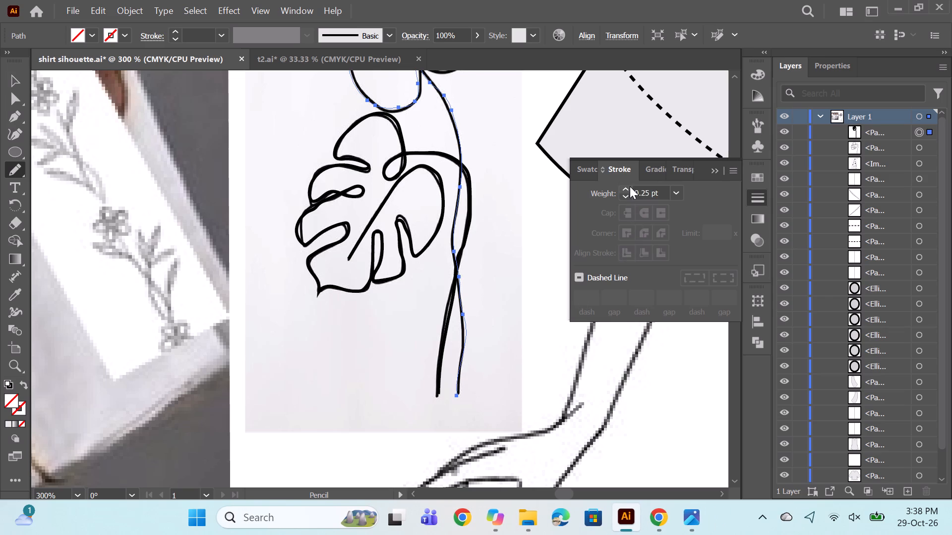
click(628, 188)
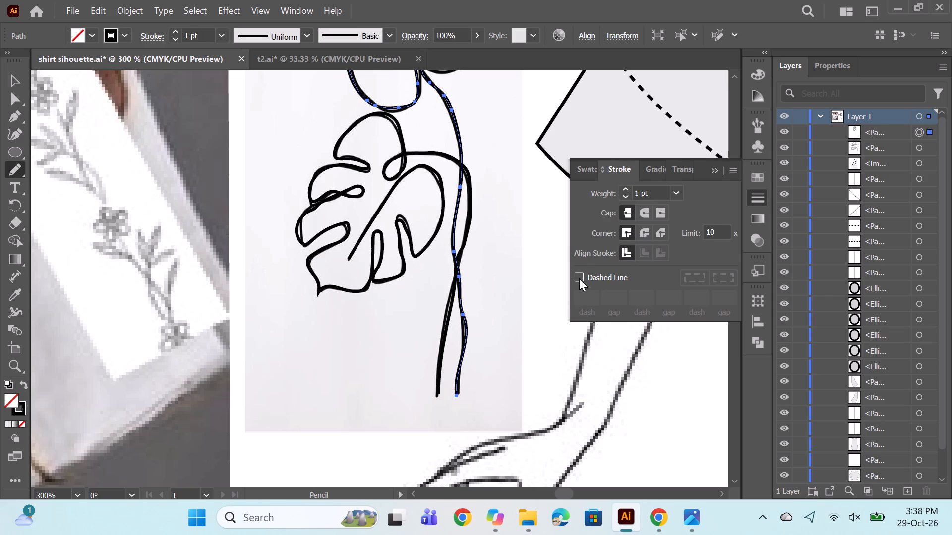
click(579, 278)
click(628, 197)
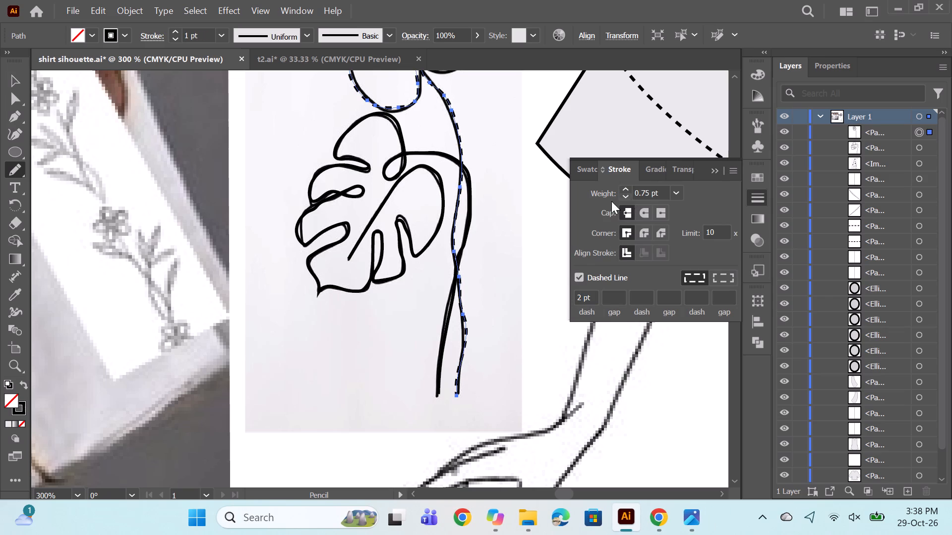
ctrl+click(540, 208)
Group the two traced leaf and stem paths into one monstera motif.
alt+scroll(494, 216, down, 3)
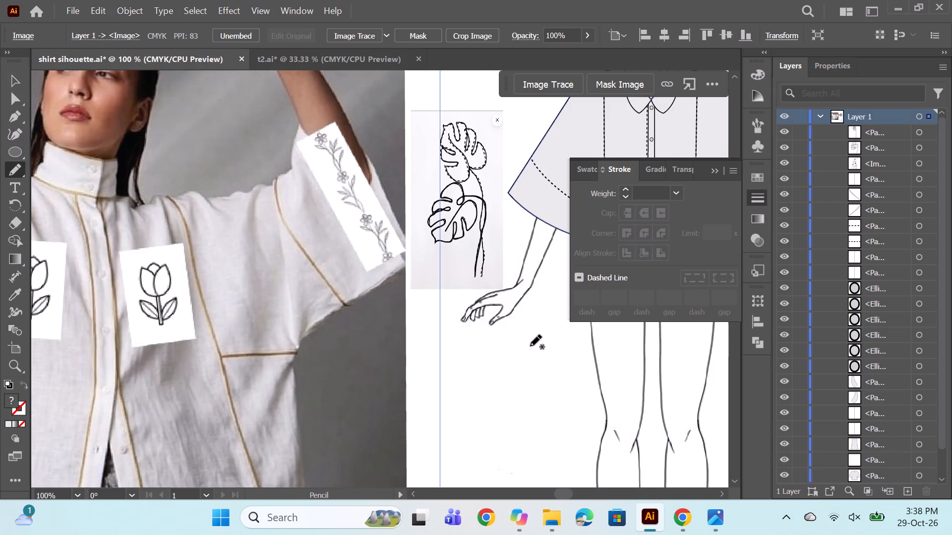
key(space)
drag(532, 346, 418, 364)
click(921, 131)
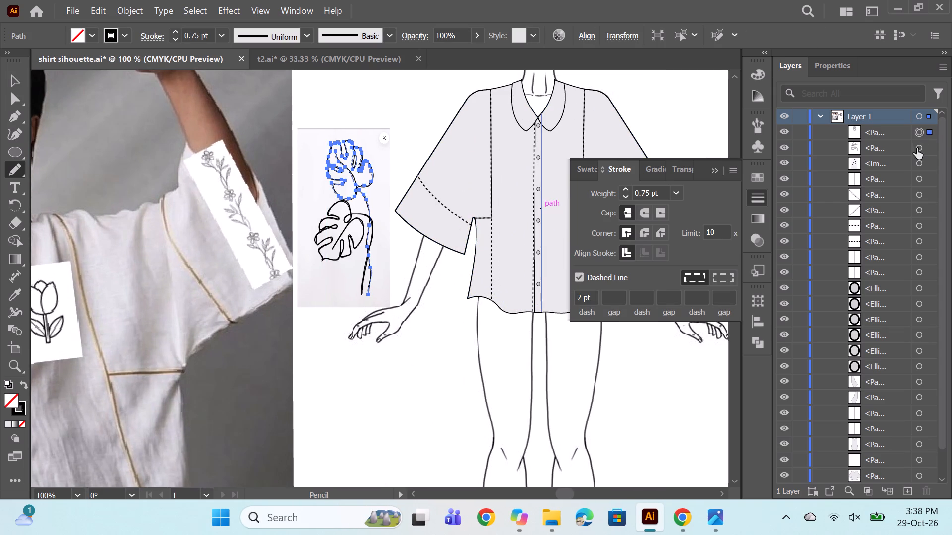
ctrl+click(918, 148)
key(ctrl+g)
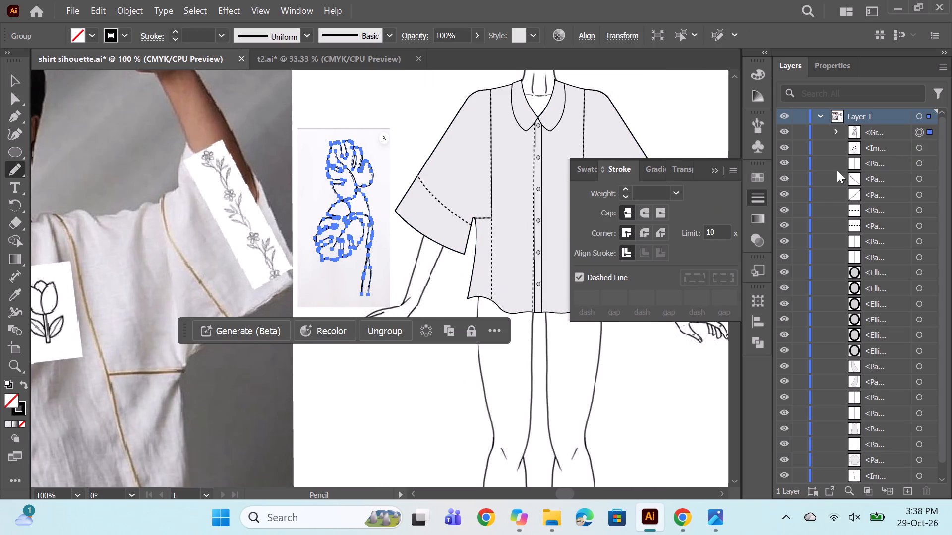
Delete the Pinterest monstera reference image from behind the traced motif.
scroll(874, 254, down, 6)
scroll(897, 235, up, 9)
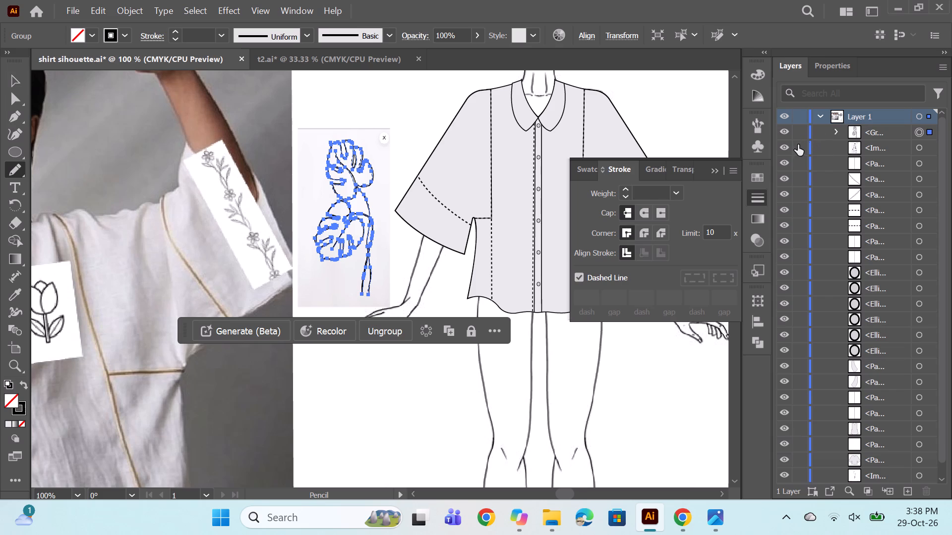
click(786, 148)
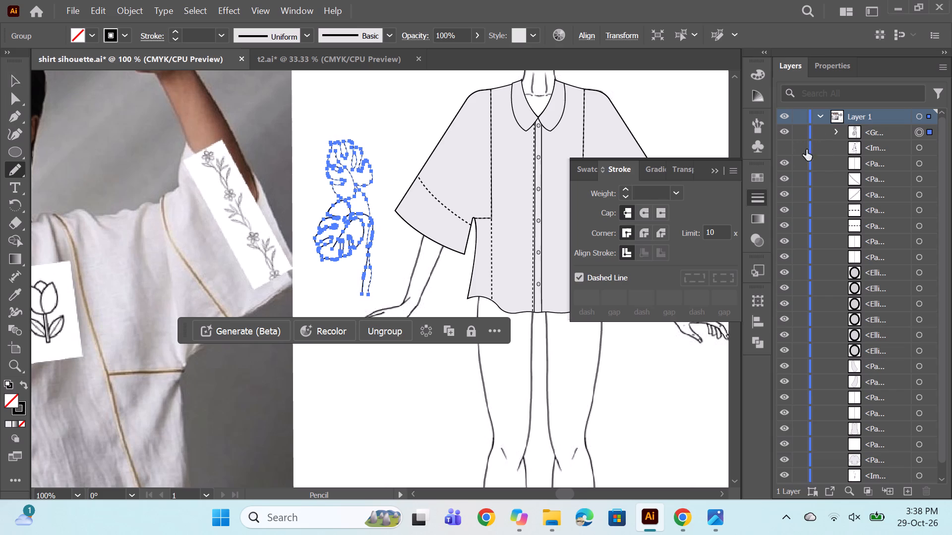
click(921, 149)
click(785, 151)
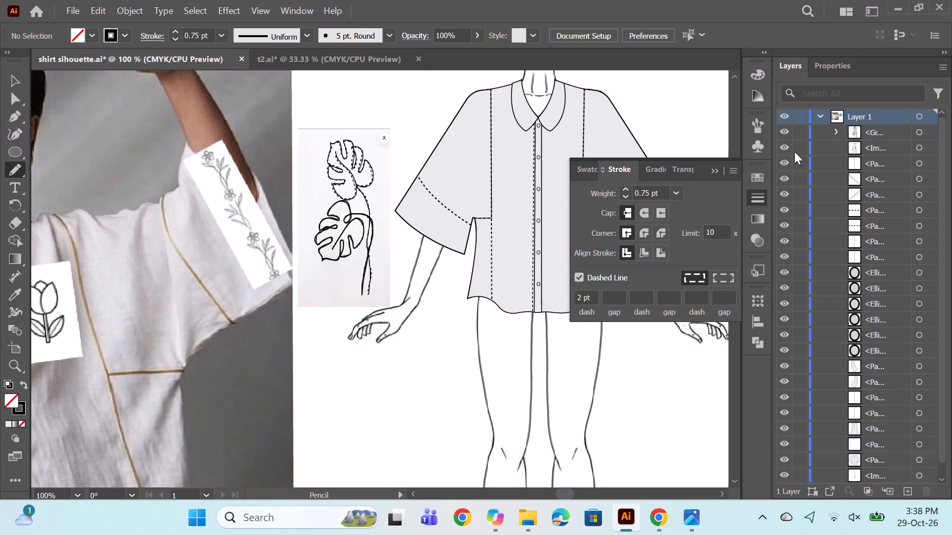
click(916, 146)
key(BackSpace)
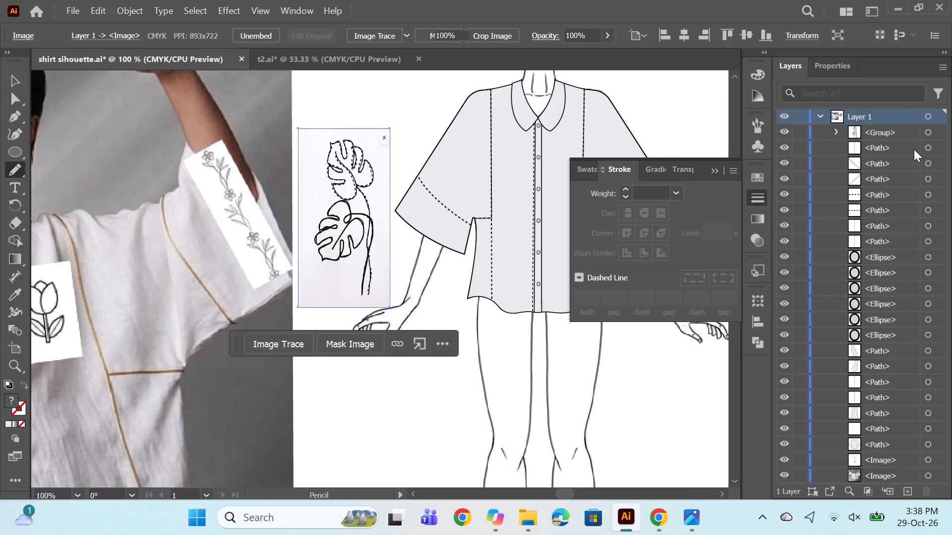
click(893, 134)
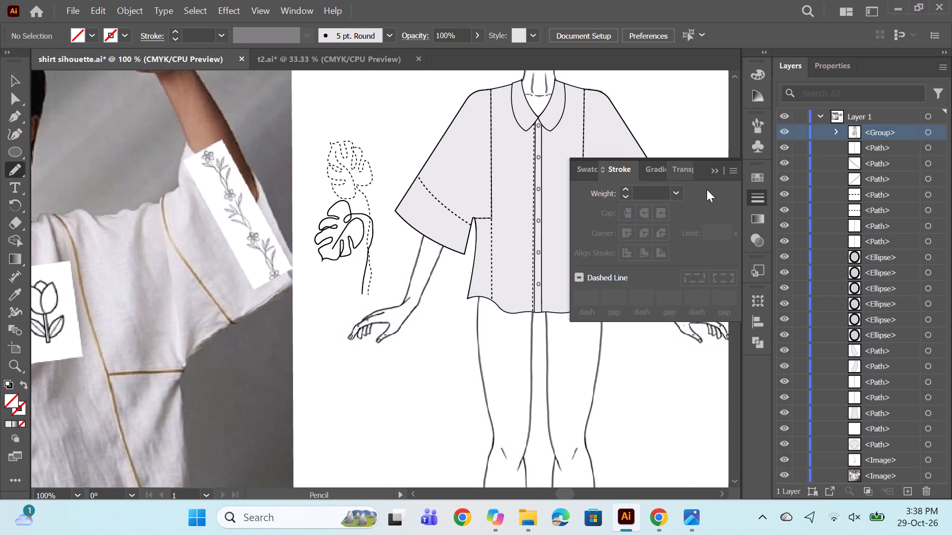
Scale the monstera motif down and place it on the shirt front, between the left dashed seam and the button placket.
click(716, 170)
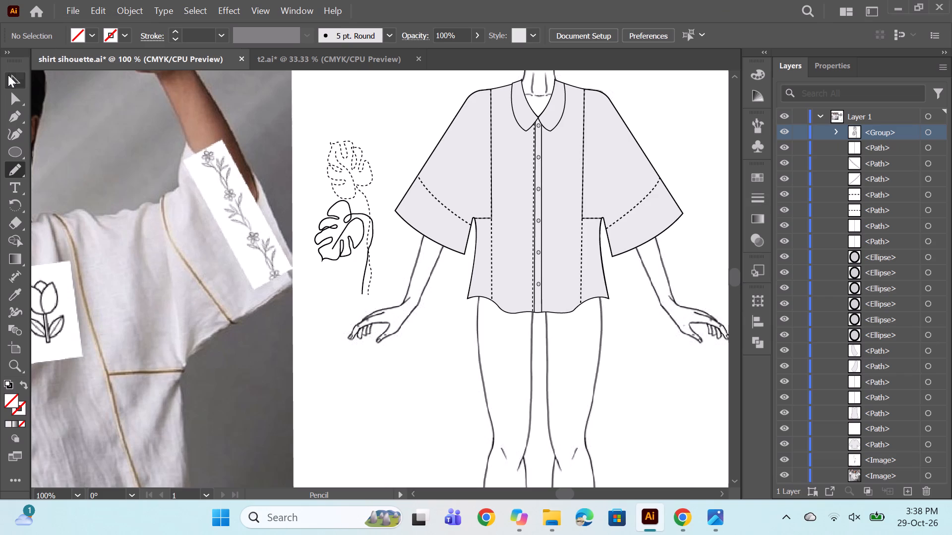
click(8, 75)
key(x)
key(x)
key(x)
key(x)
key(x)
key(x)
key(x)
key(x)
key(x)
key(x)
key(x)
key(x)
key(x)
key(x)
scroll(360, 263, up, 4)
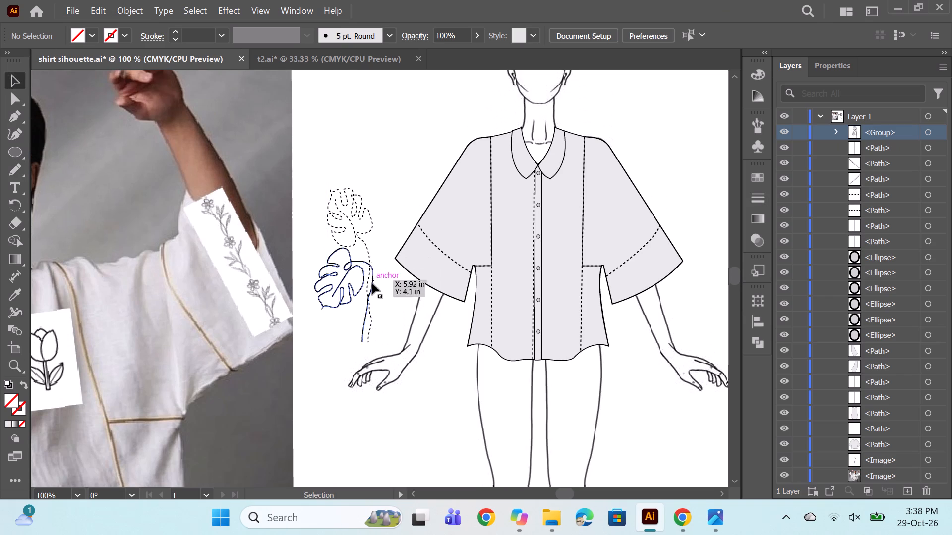
click(355, 240)
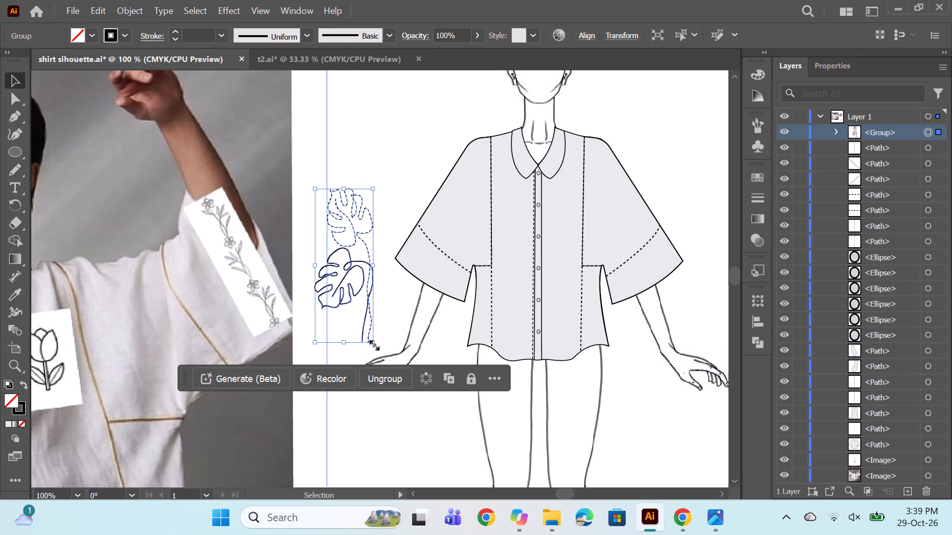
alt+shift+drag(370, 343, 355, 329)
drag(340, 272, 508, 230)
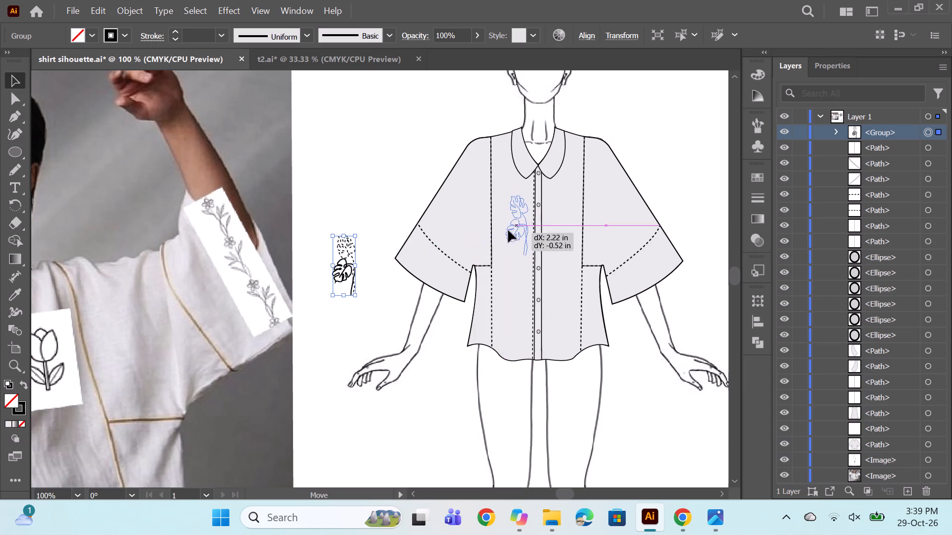
drag(508, 230, 506, 229)
click(364, 202)
Set the stroke weight of the motif's lower leaf path to 0.5 pt.
alt+scroll(400, 221, down, 1)
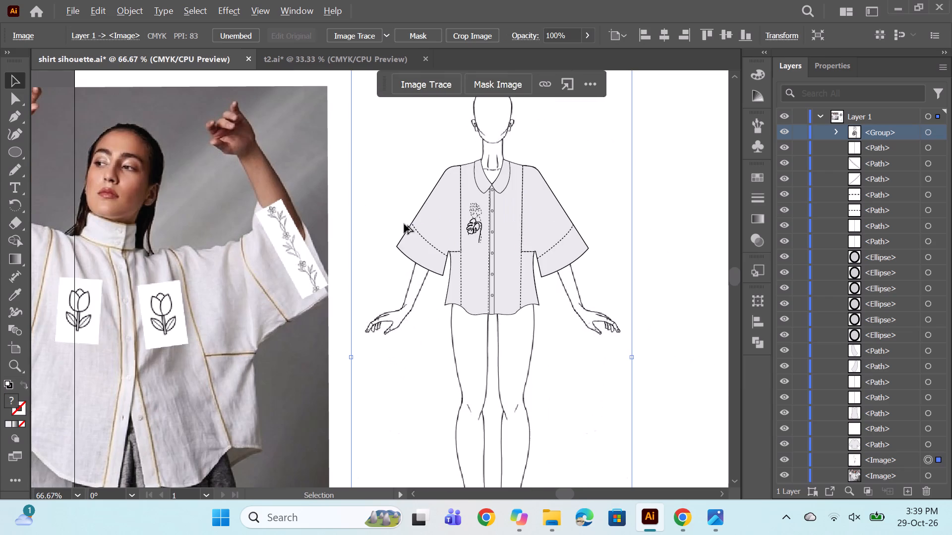
alt+scroll(489, 215, up, 2)
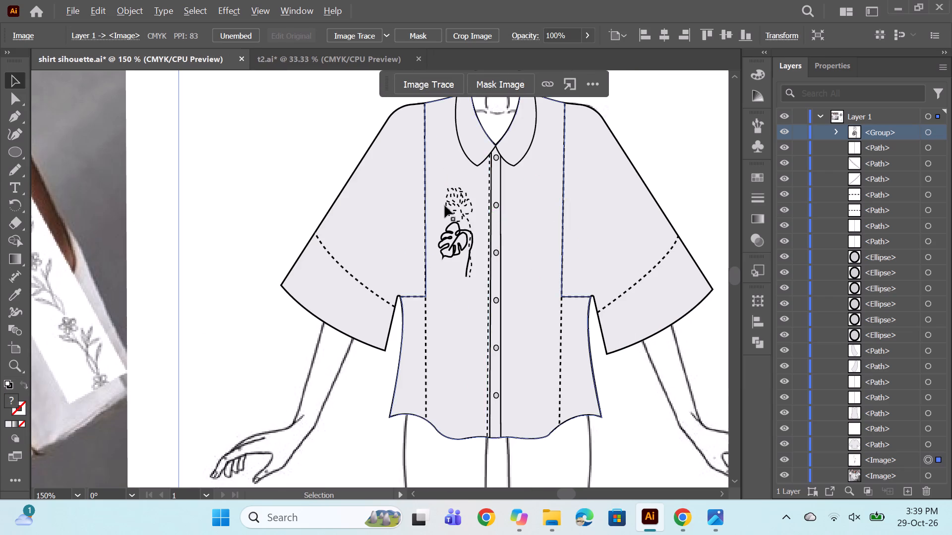
alt+scroll(446, 204, up, 2)
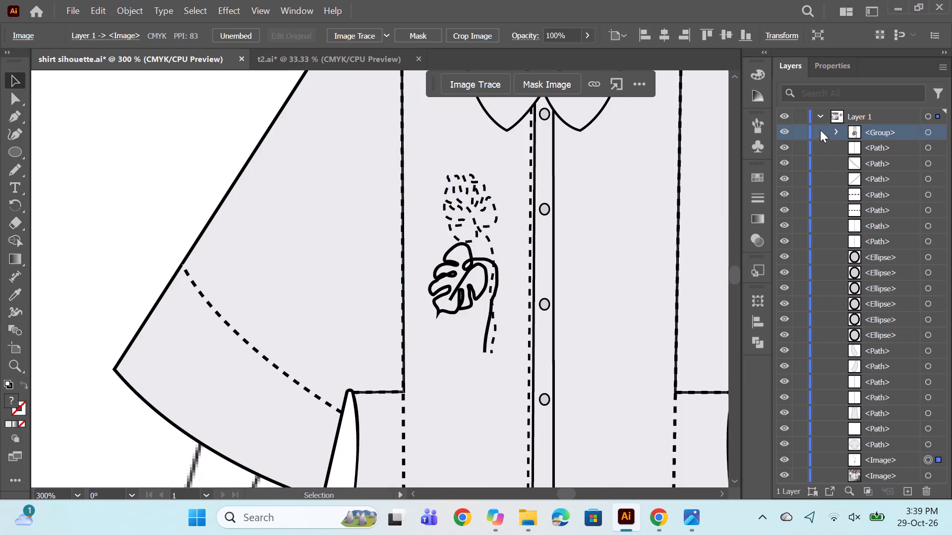
click(834, 130)
click(922, 163)
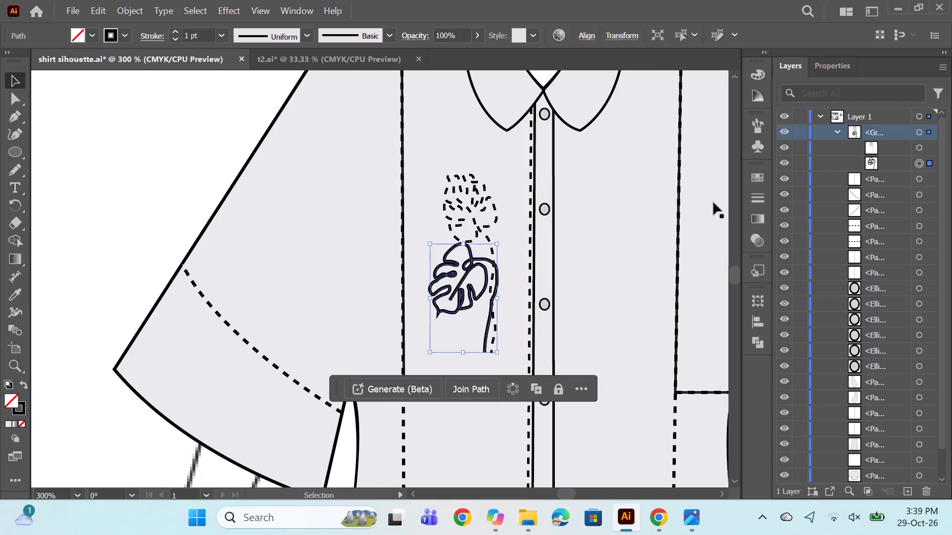
click(759, 194)
click(625, 199)
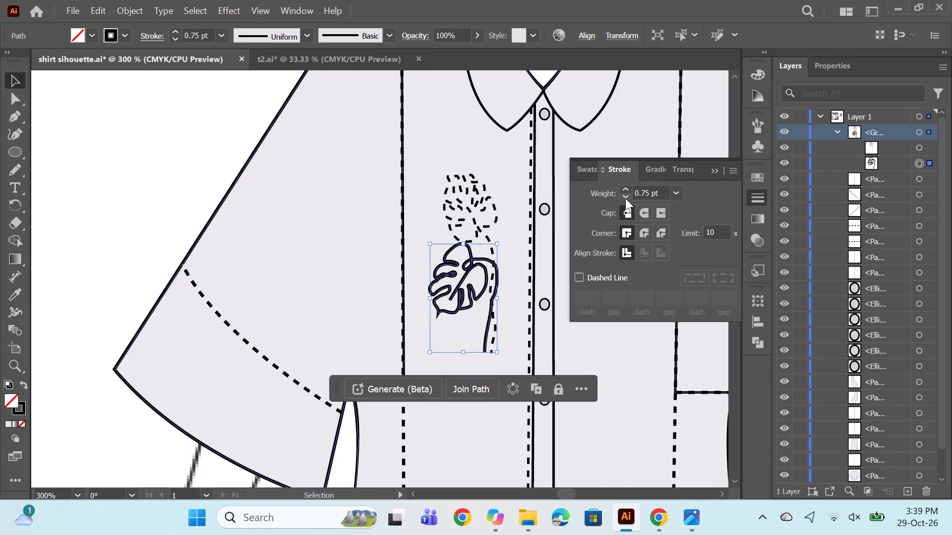
click(625, 198)
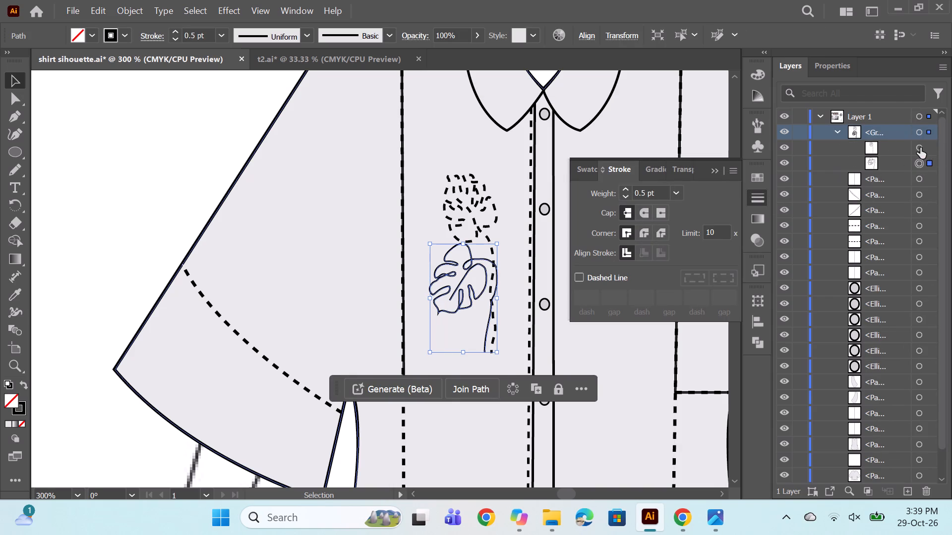
Set the motif's upper leaf path to a 0.5 pt dashed stroke with 1 pt dashes and deselect it.
click(920, 148)
click(622, 198)
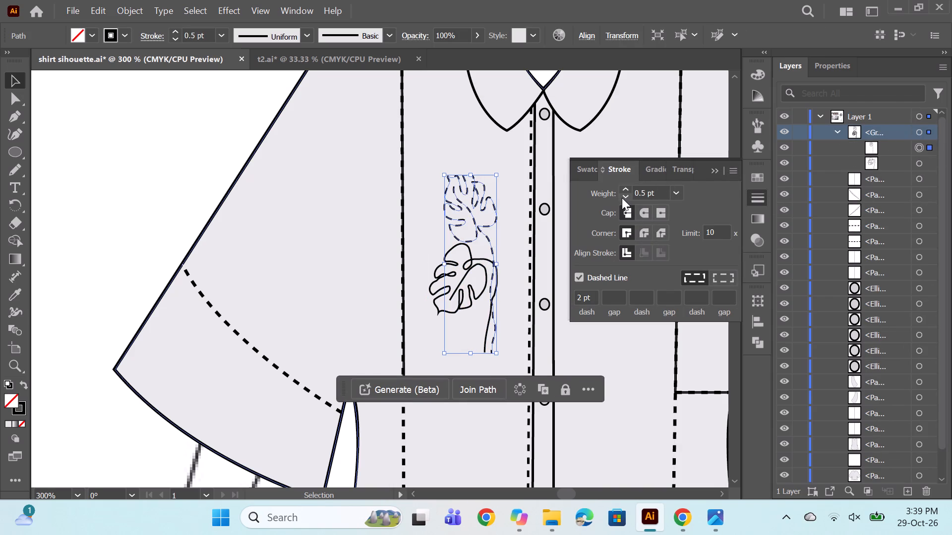
drag(581, 294, 568, 309)
key(1)
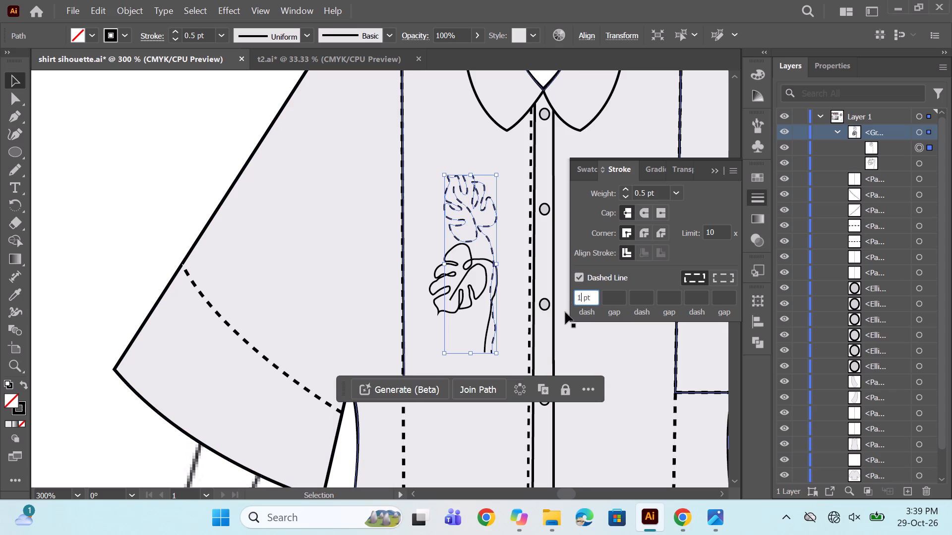
key(Return)
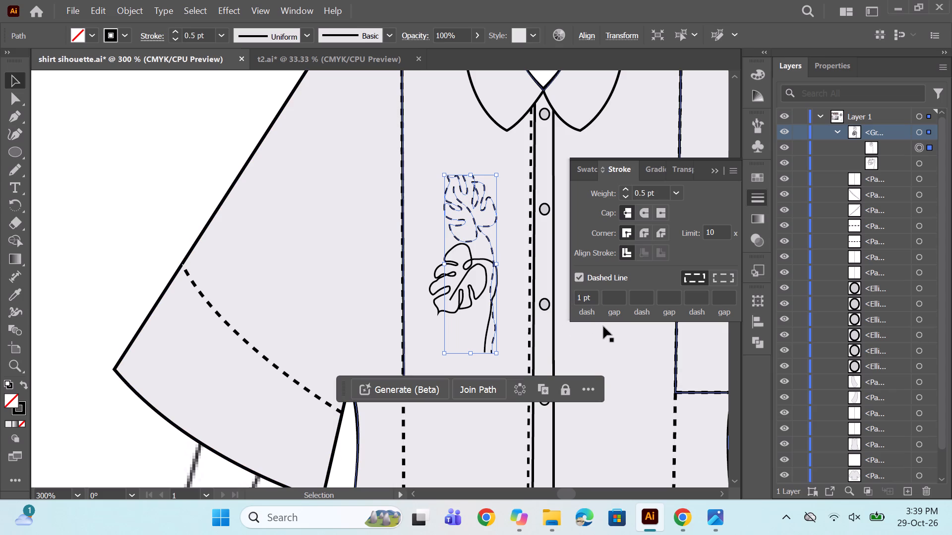
ctrl+click(207, 160)
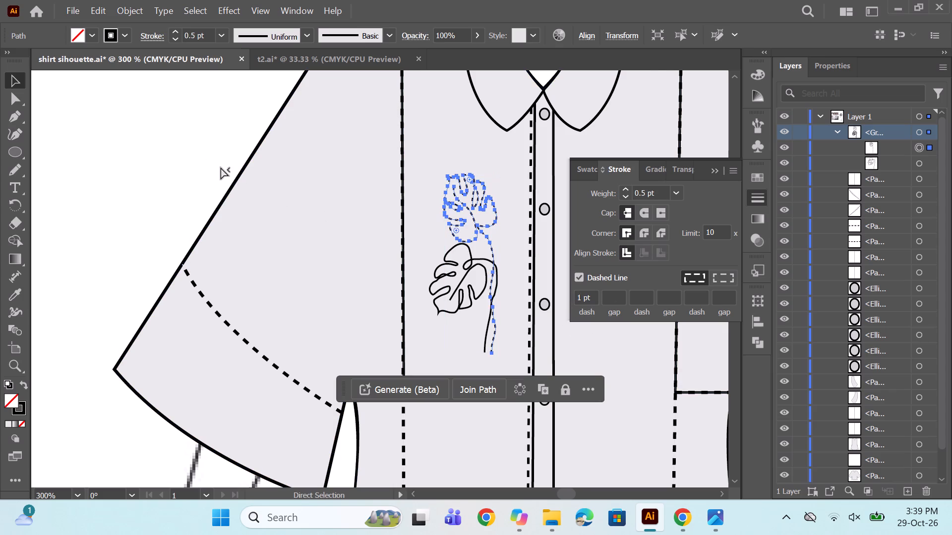
click(708, 172)
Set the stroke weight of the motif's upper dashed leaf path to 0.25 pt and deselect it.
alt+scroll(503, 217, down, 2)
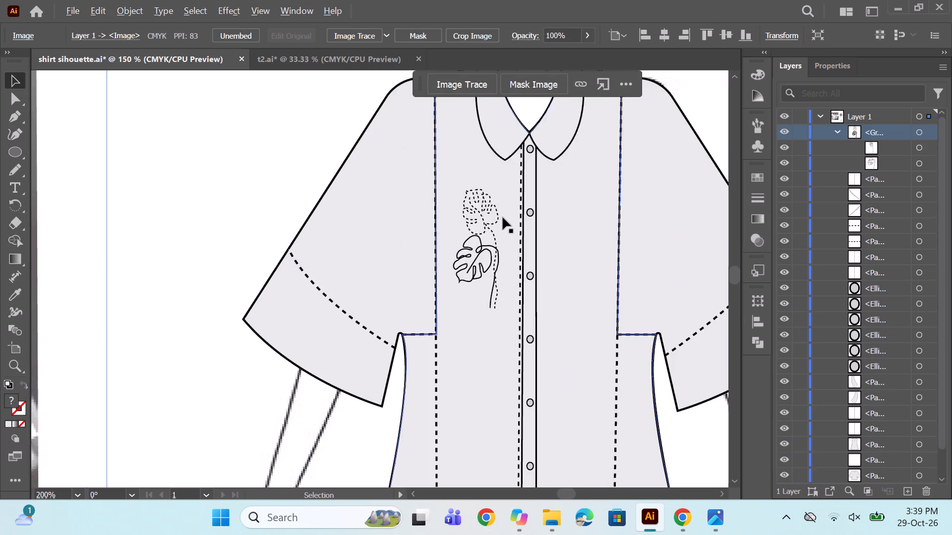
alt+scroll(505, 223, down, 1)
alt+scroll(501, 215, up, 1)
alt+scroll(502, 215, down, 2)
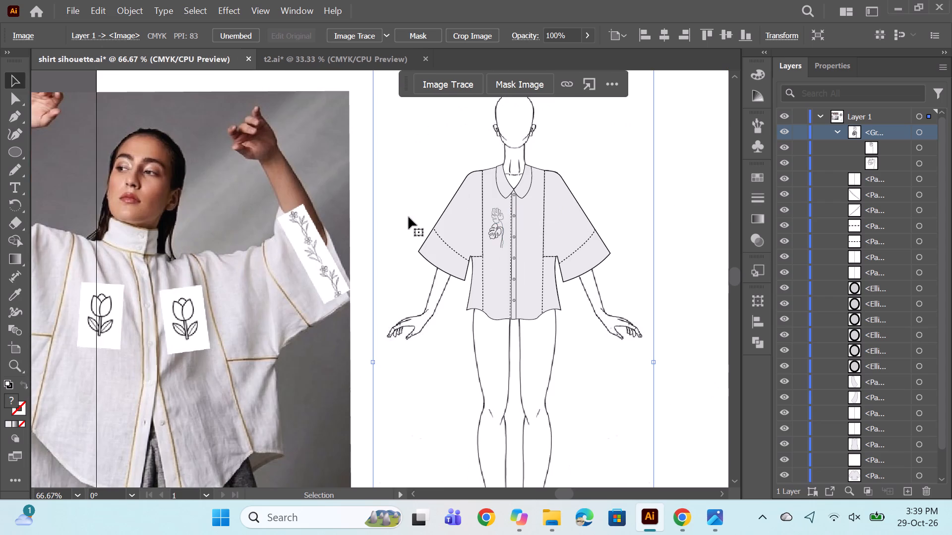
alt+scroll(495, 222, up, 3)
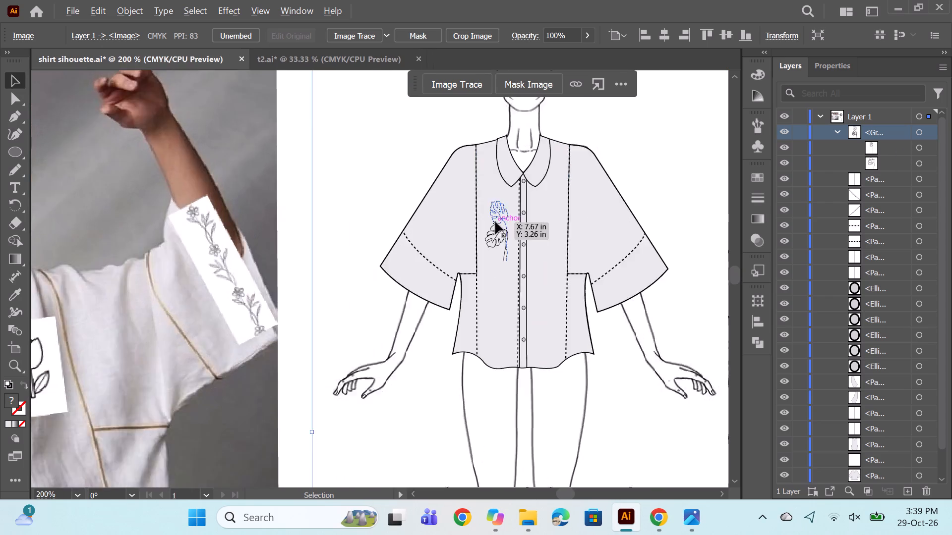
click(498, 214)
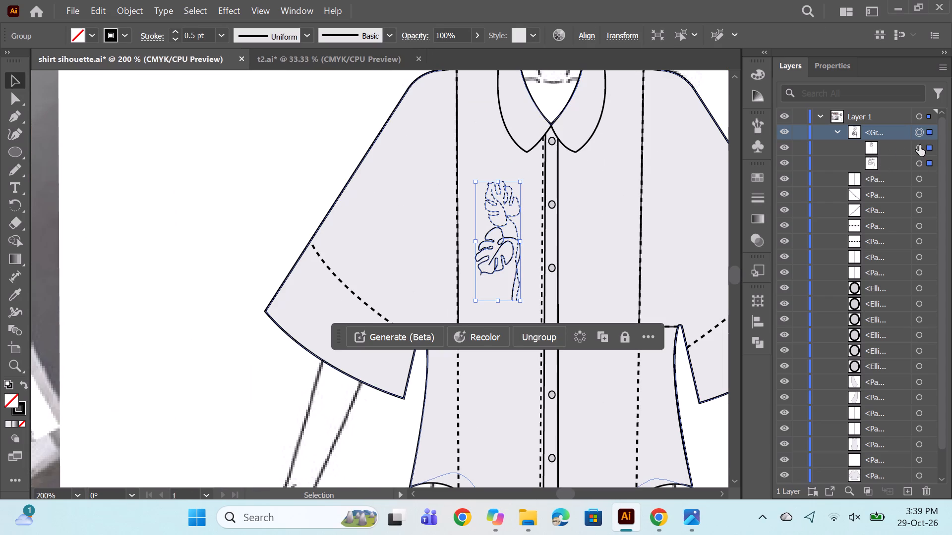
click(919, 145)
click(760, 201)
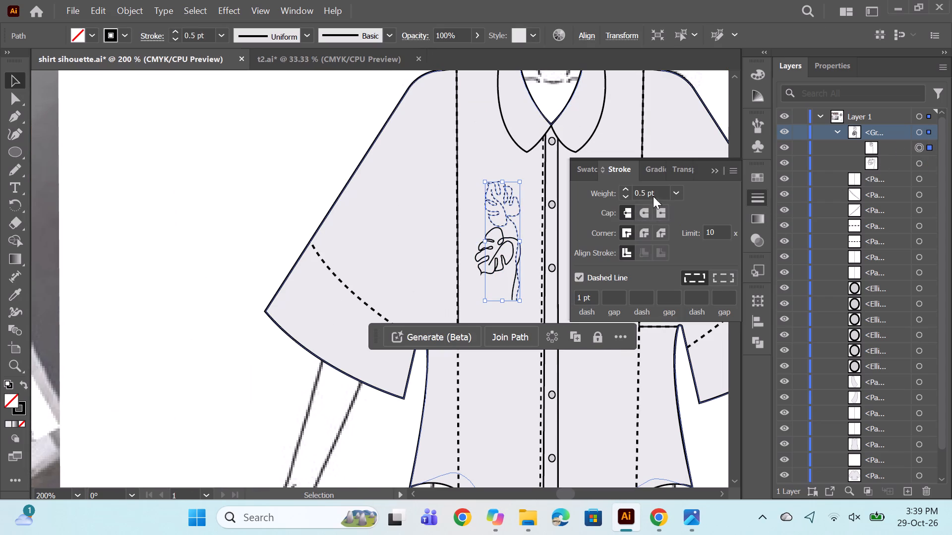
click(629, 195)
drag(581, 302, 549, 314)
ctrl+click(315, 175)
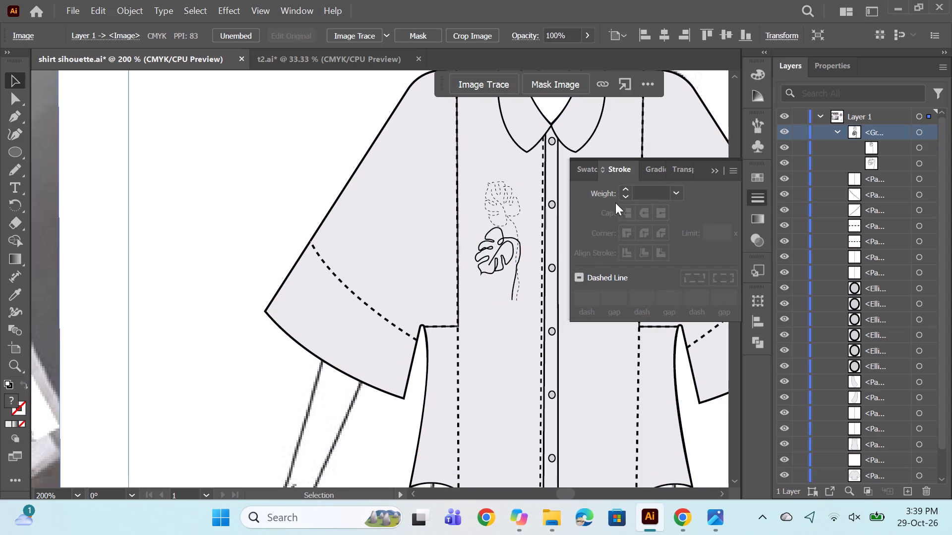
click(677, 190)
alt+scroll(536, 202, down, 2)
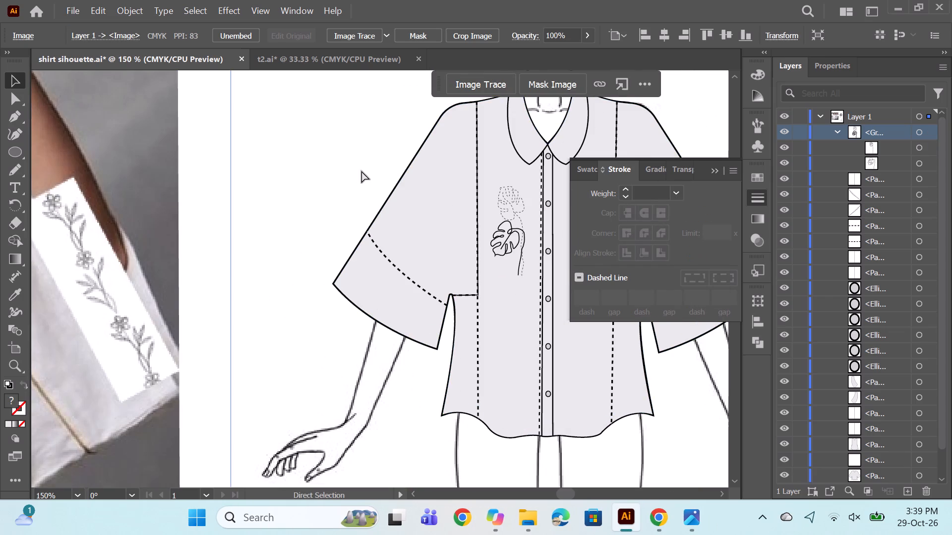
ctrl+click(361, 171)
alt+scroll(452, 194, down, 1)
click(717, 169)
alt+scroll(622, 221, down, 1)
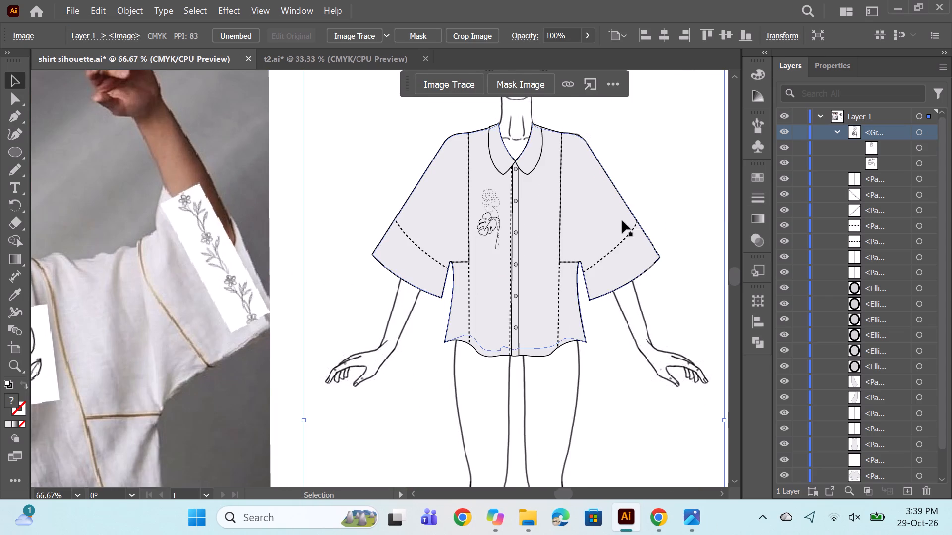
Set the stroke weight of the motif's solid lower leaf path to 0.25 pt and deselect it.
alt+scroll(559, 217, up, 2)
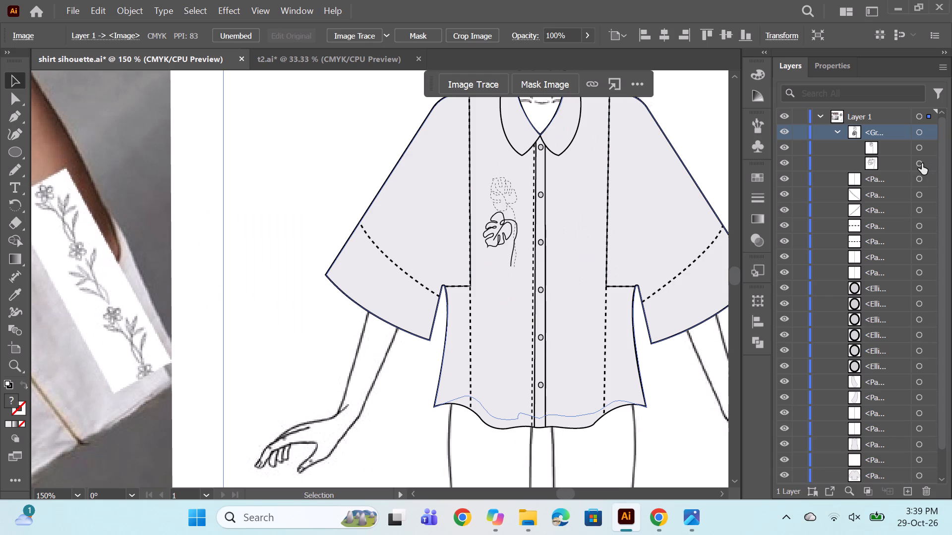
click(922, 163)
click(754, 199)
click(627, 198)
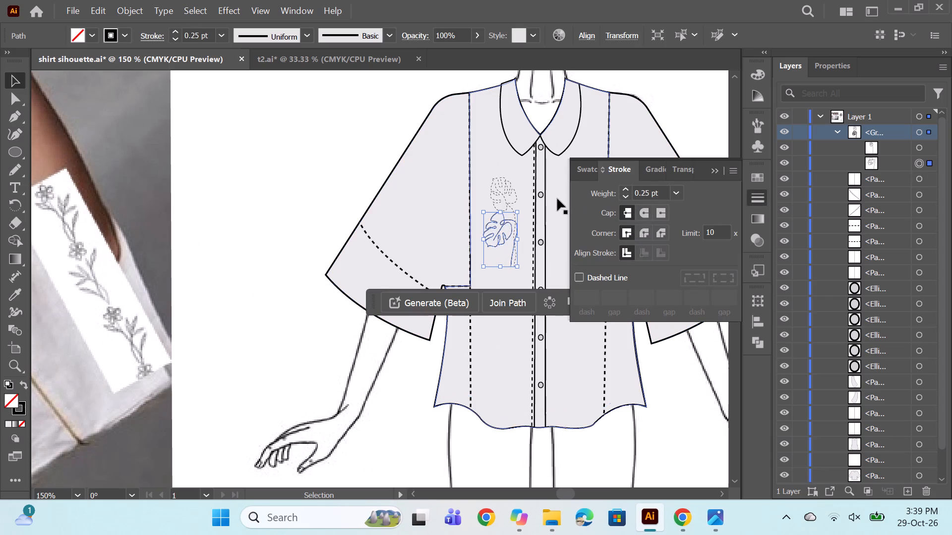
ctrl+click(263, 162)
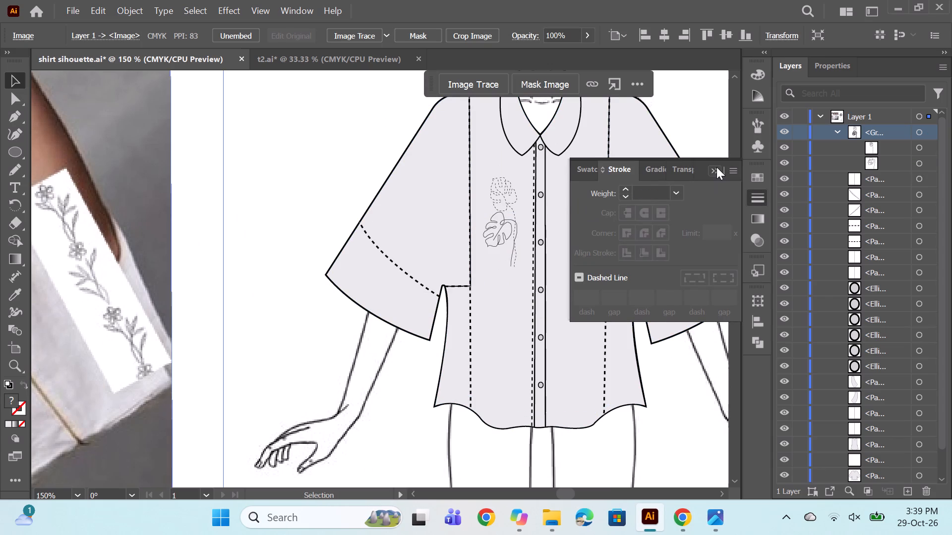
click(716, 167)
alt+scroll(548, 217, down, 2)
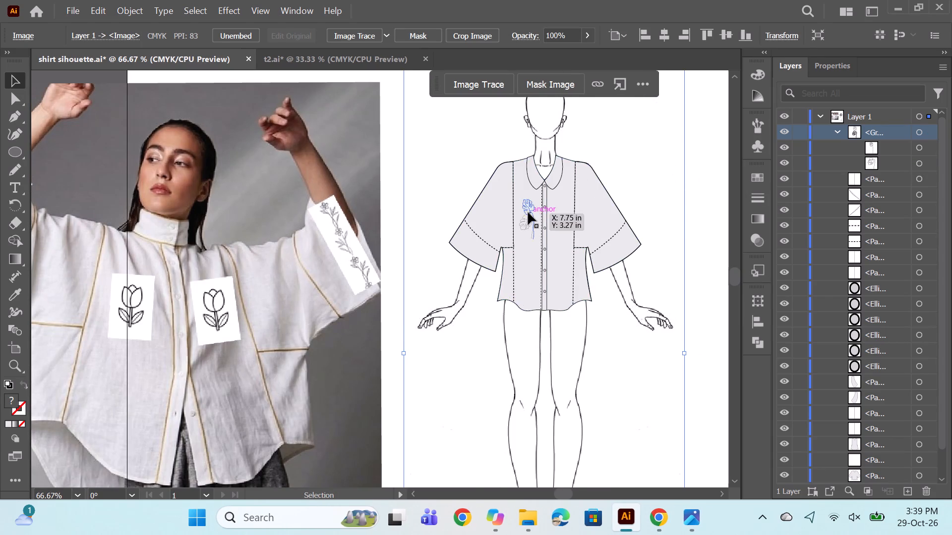
Stretch the monstera group to about 0.89 in tall, widen it slightly, and nudge it away from the button placket.
alt+scroll(528, 213, up, 2)
click(529, 229)
drag(522, 272, 523, 285)
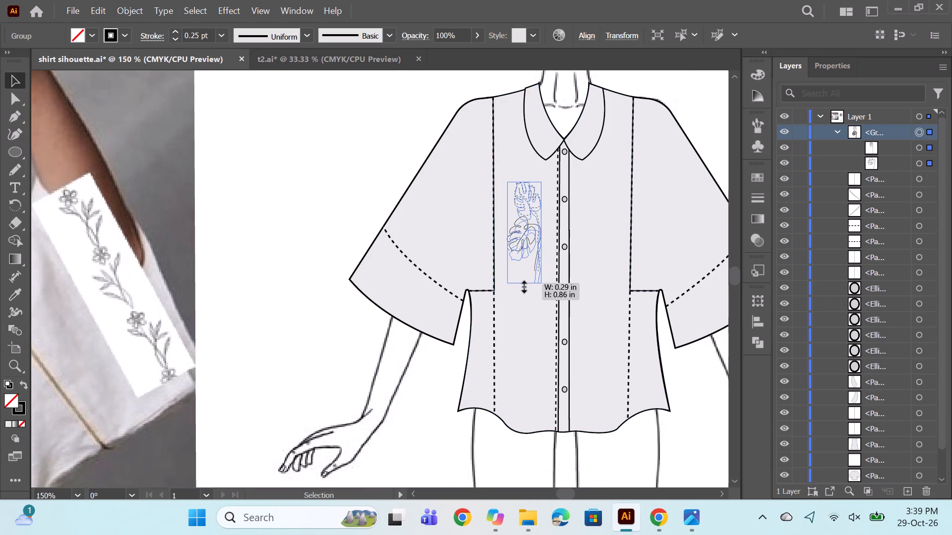
drag(523, 285, 523, 287)
drag(540, 232, 550, 233)
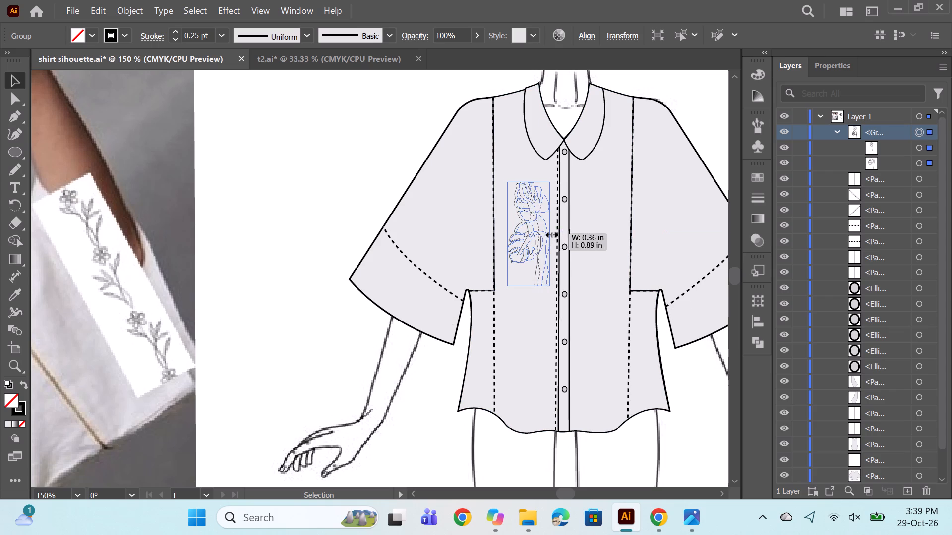
drag(550, 233, 547, 236)
key(Left)
key(Left)
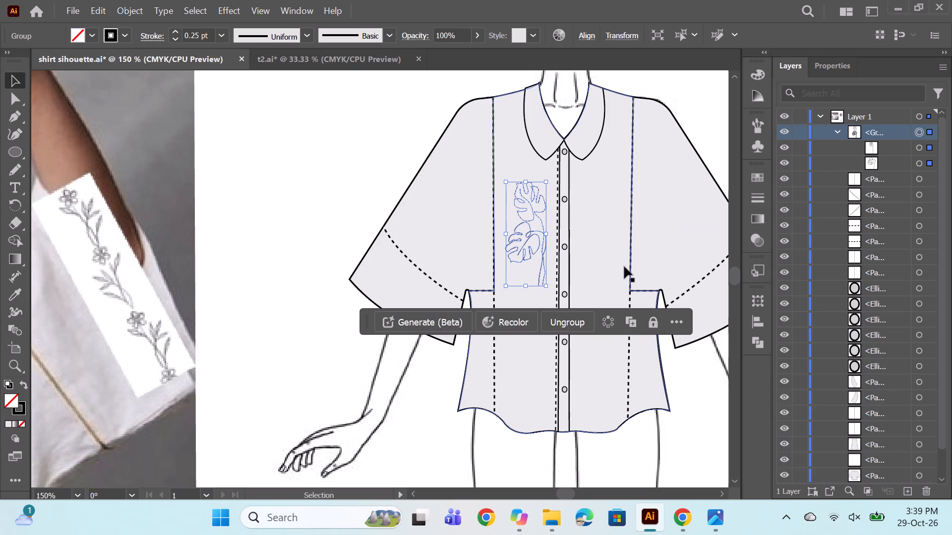
key(Left)
key(Left)
key(Right)
click(273, 188)
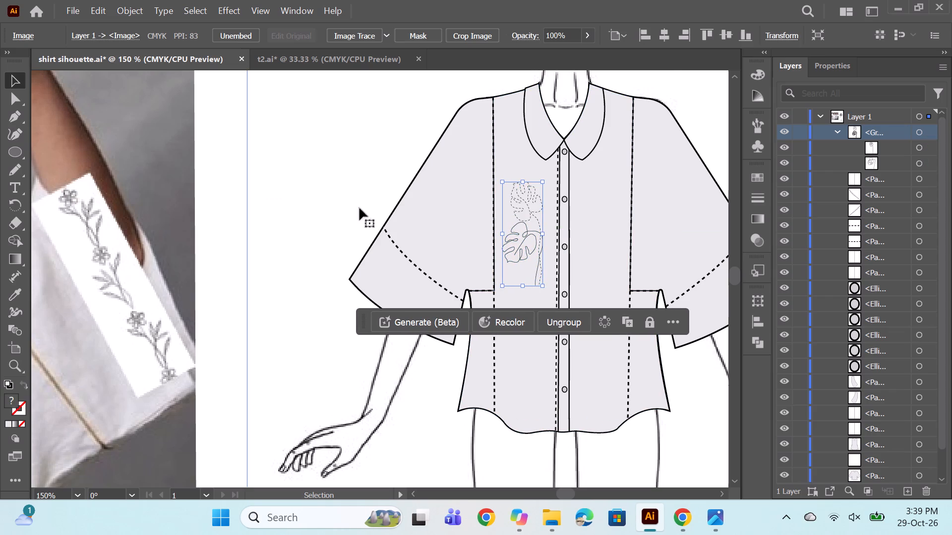
Set the stroke weight of the whole monstera group to 0.5 pt and deselect it.
alt+scroll(353, 198, down, 2)
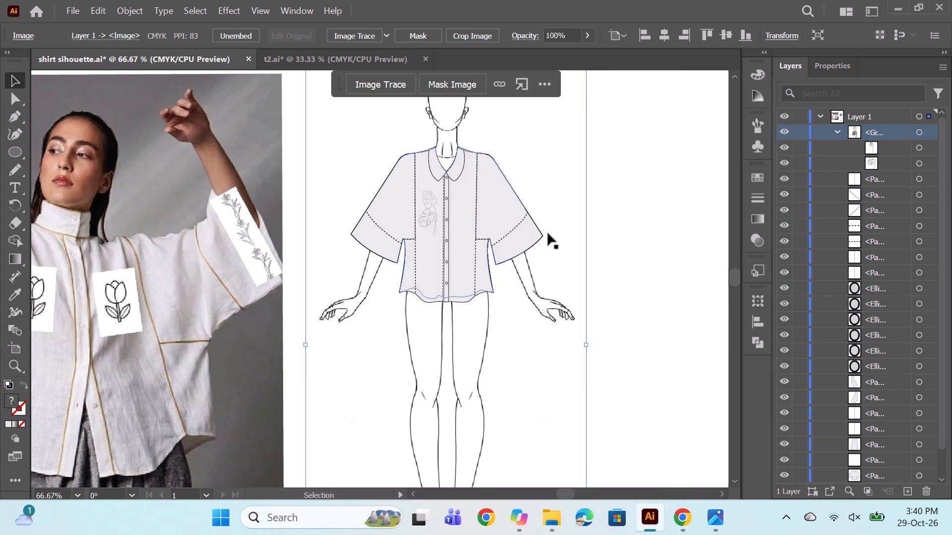
key(space)
drag(597, 206, 630, 211)
alt+scroll(493, 202, up, 2)
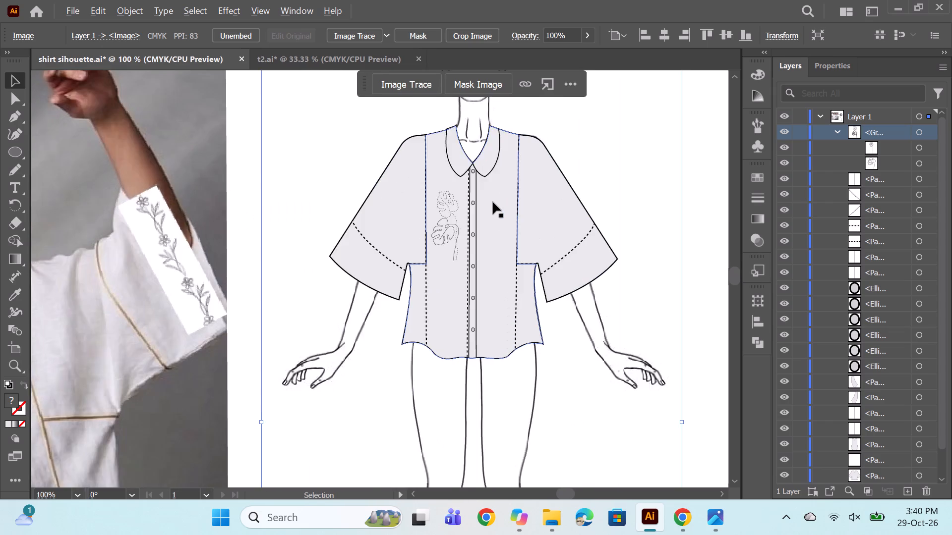
click(436, 241)
click(441, 236)
click(435, 239)
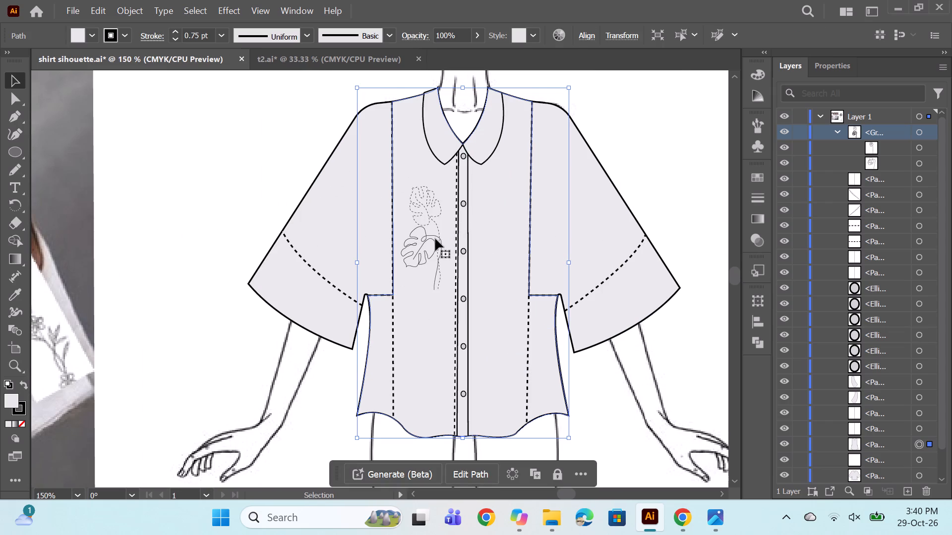
click(423, 240)
click(754, 197)
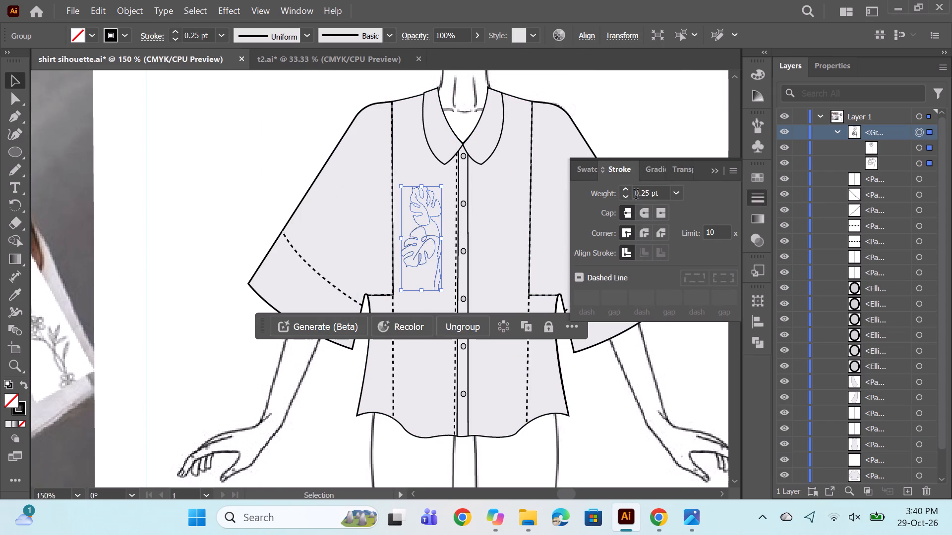
click(626, 190)
click(721, 170)
ctrl+click(653, 159)
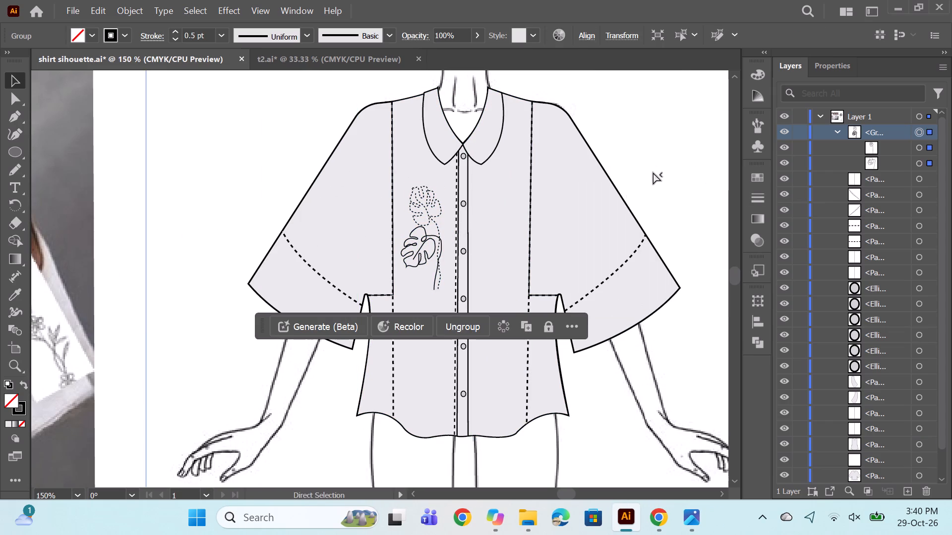
alt+scroll(528, 192, down, 2)
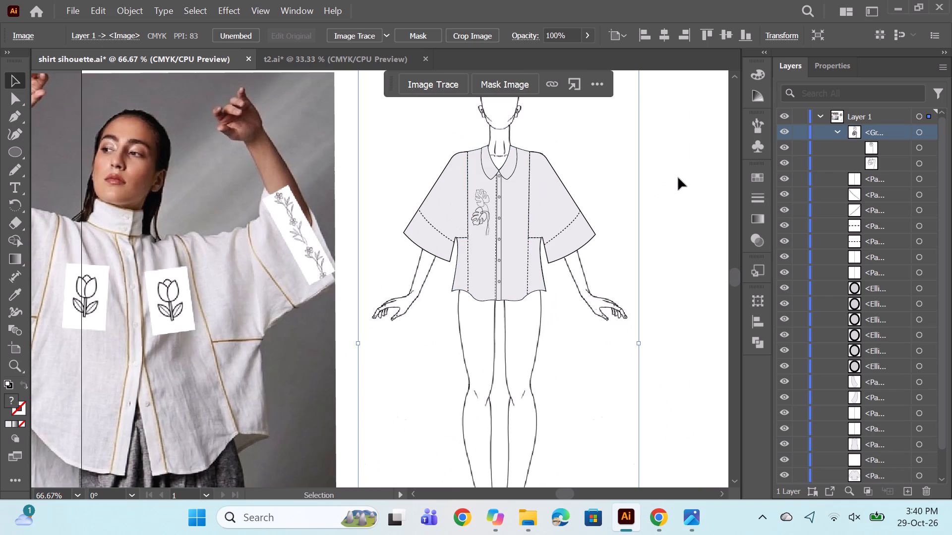
ctrl+click(678, 178)
Examine the shirt drawing with the placed motif, including the sleeves and hem, with the Pen tool active.
key(space)
key(space)
key(space)
drag(554, 209, 582, 223)
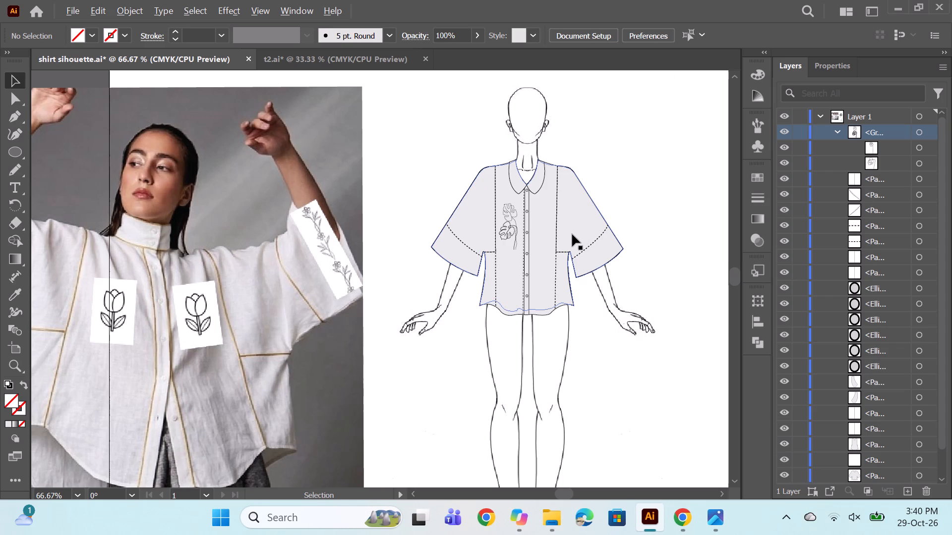
alt+scroll(567, 236, up, 1)
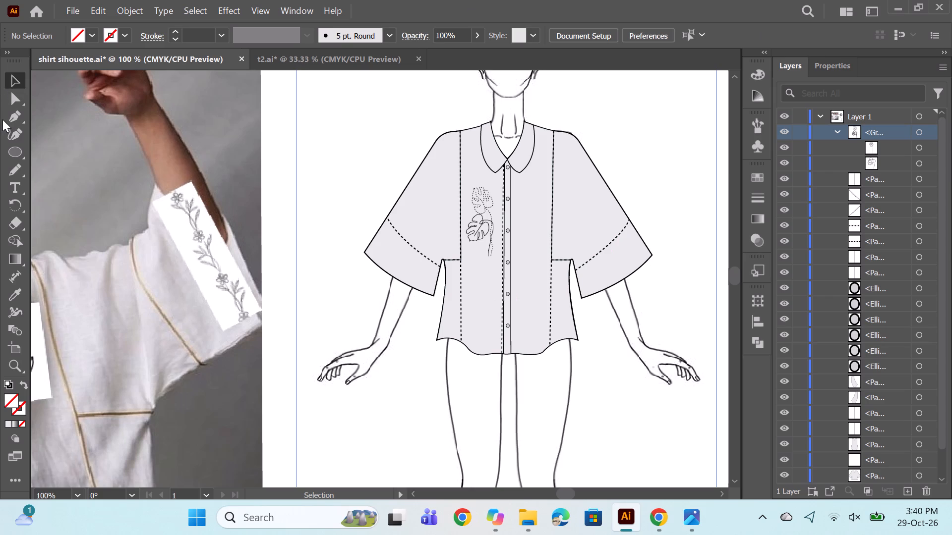
click(12, 119)
alt+scroll(637, 318, down, 1)
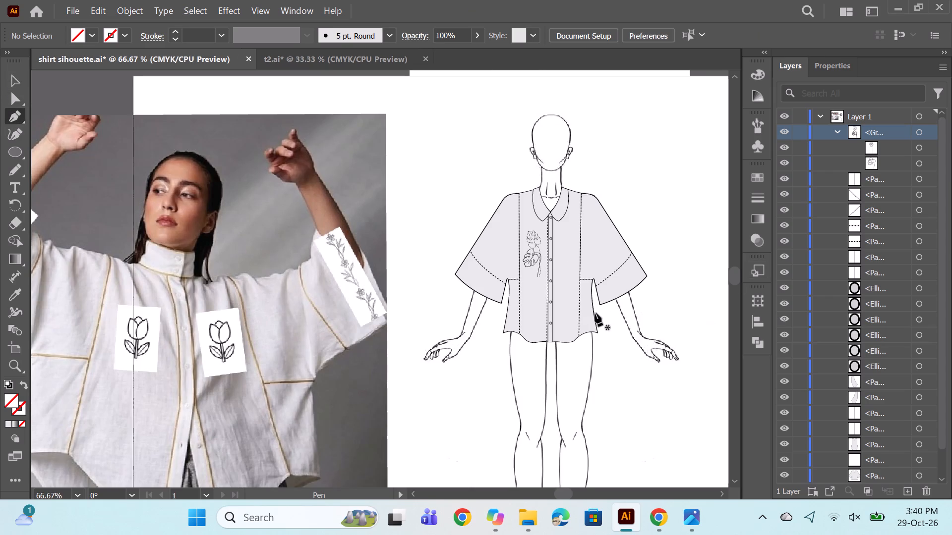
key(space)
key(space)
key(space)
key(space)
key(space)
key(space)
key(space)
key(space)
key(space)
key(space)
key(space)
key(space)
key(space)
key(space)
drag(634, 381, 580, 356)
scroll(497, 177, down, 1)
key(space)
key(space)
key(space)
key(space)
key(space)
key(space)
key(space)
key(space)
key(space)
key(space)
key(space)
key(space)
key(space)
key(space)
key(space)
key(space)
key(space)
key(space)
key(space)
key(space)
drag(589, 176, 620, 160)
scroll(583, 157, up, 2)
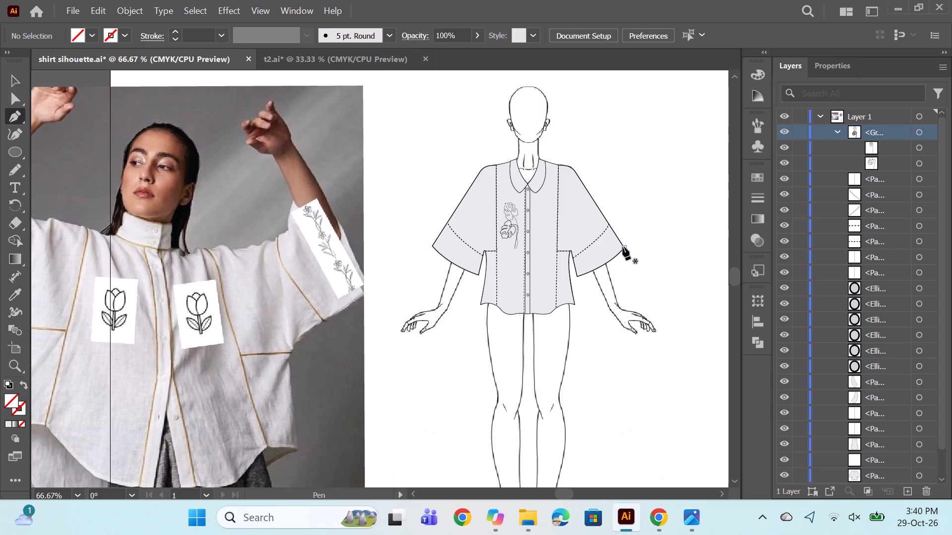
alt+scroll(611, 225, down, 2)
alt+scroll(629, 240, up, 3)
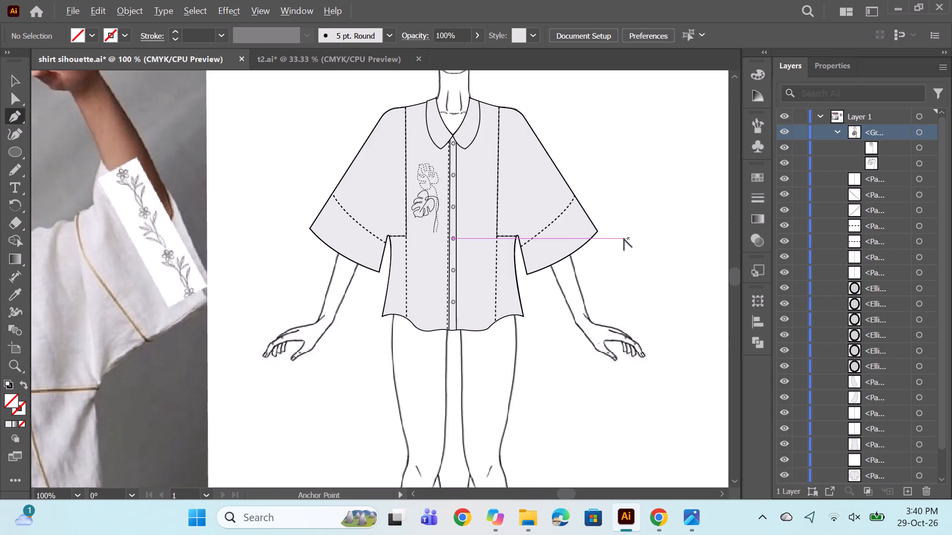
alt+scroll(591, 236, up, 1)
key(space)
key(space)
key(space)
key(space)
key(space)
key(space)
key(space)
key(space)
key(space)
key(space)
drag(658, 277, 573, 263)
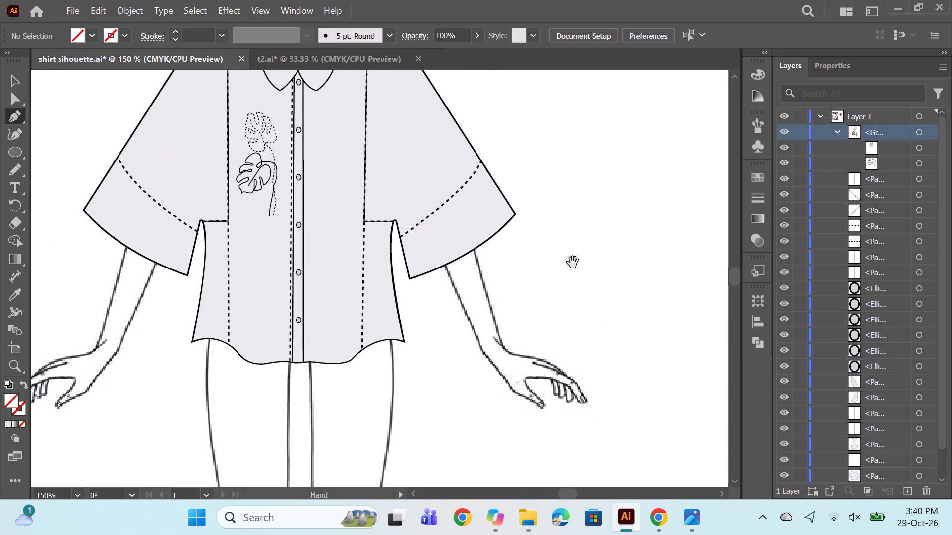
scroll(560, 248, up, 2)
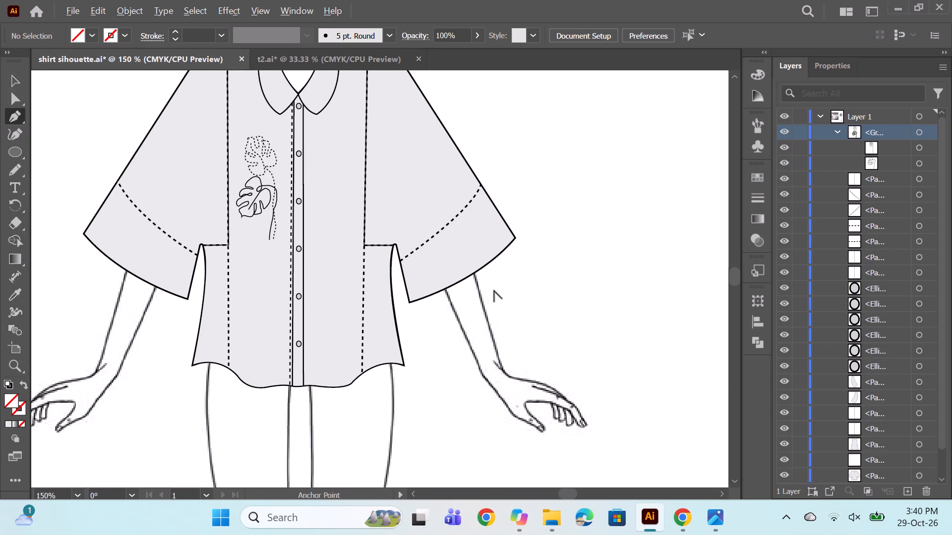
alt+scroll(494, 290, up, 2)
alt+scroll(493, 288, down, 4)
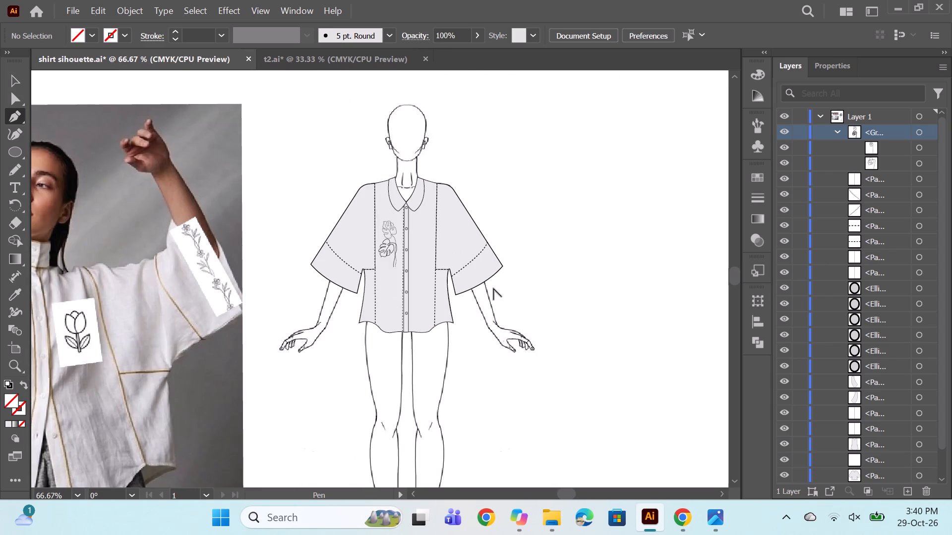
alt+scroll(493, 288, up, 2)
scroll(508, 250, down, 1)
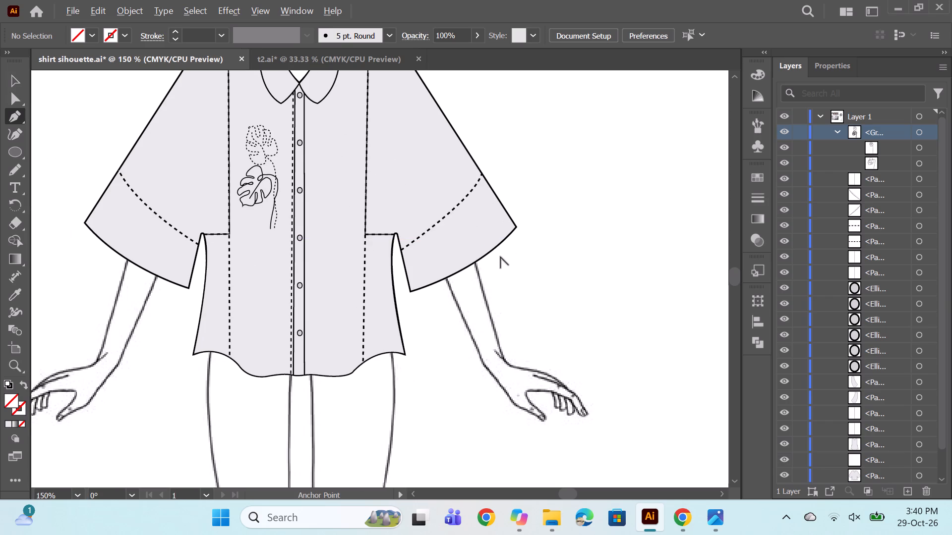
Inspect the dashed and solid leaf outlines of the monstera motif up close on the shirt front.
alt+scroll(500, 257, up, 1)
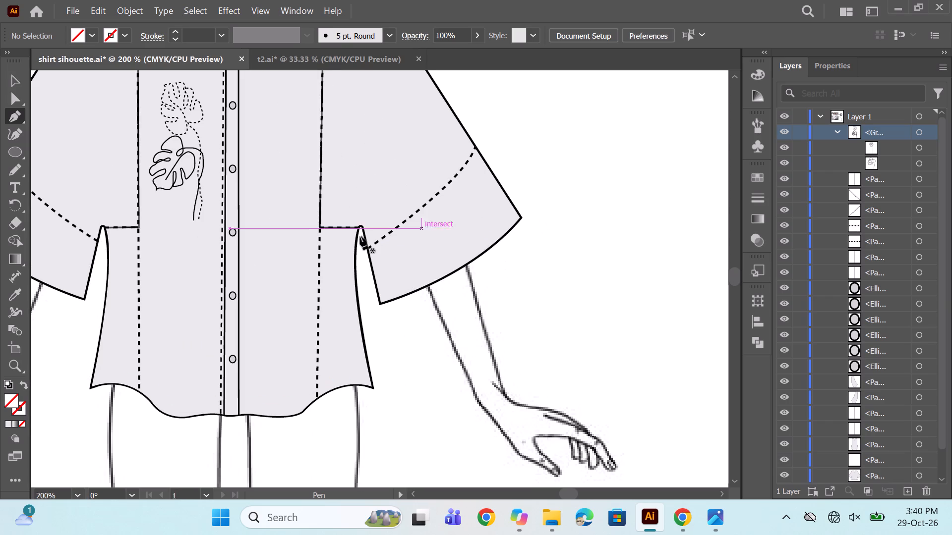
scroll(565, 290, up, 2)
key(space)
key(space)
key(space)
key(space)
key(space)
key(space)
key(space)
key(space)
key(space)
key(space)
key(space)
key(space)
drag(317, 199, 438, 217)
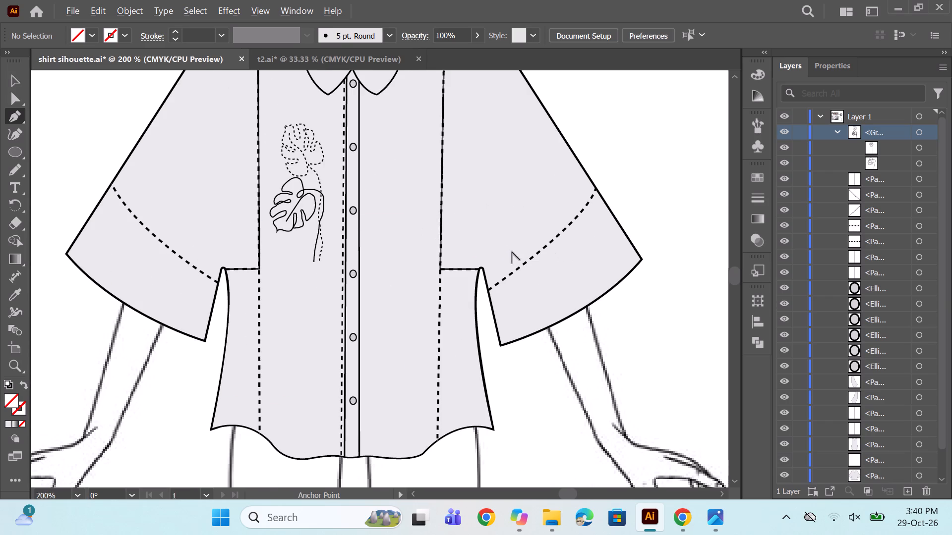
alt+scroll(309, 146, up, 3)
scroll(268, 162, up, 3)
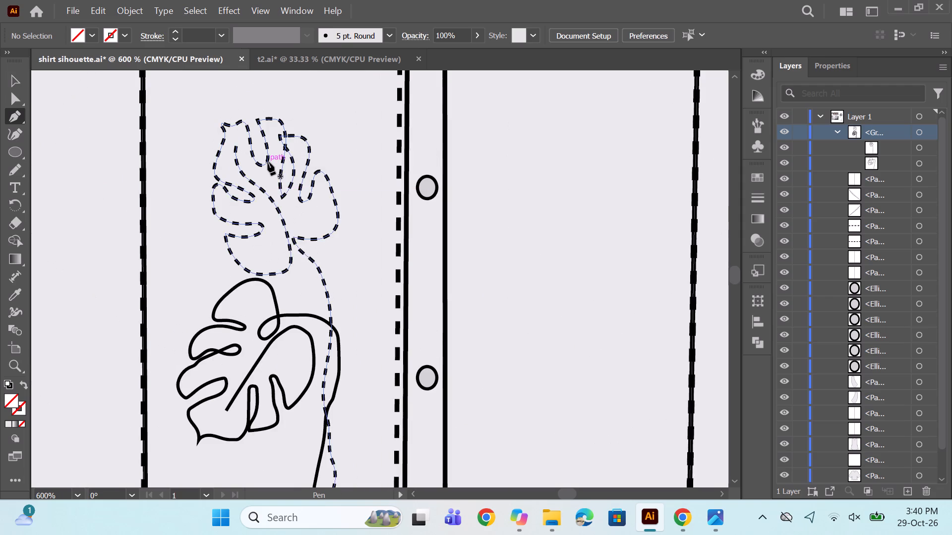
scroll(279, 244, up, 2)
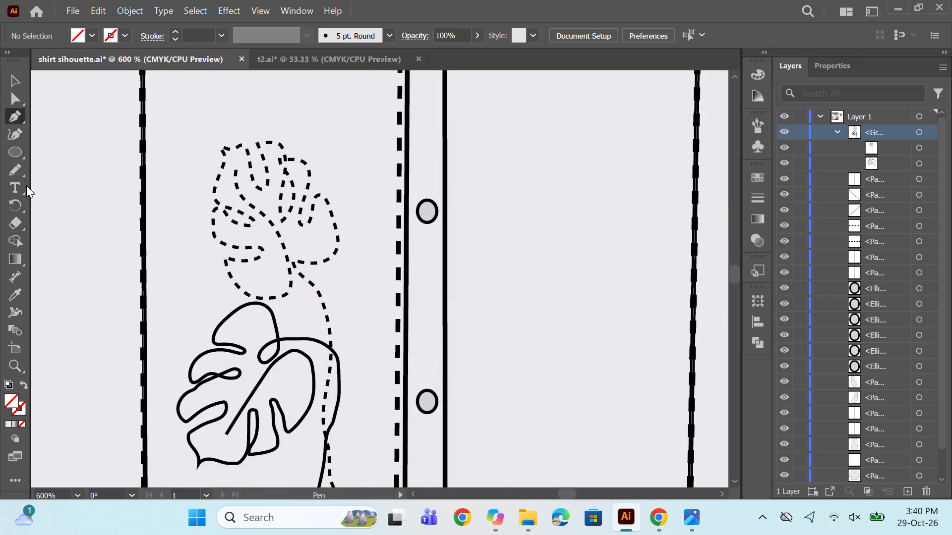
Trace the dashed monstera leaf on the shirt front as one continuous freehand outline with the Pencil tool.
click(23, 171)
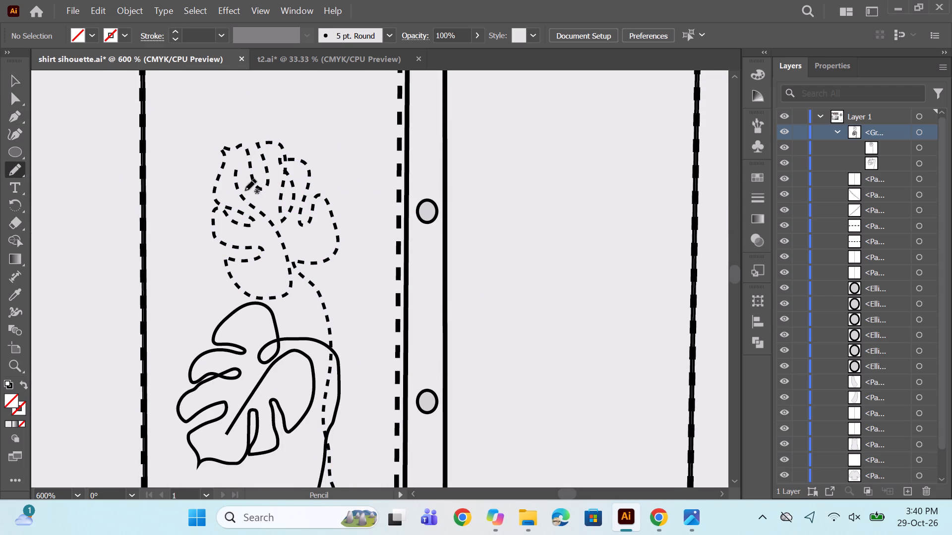
drag(237, 170, 236, 177)
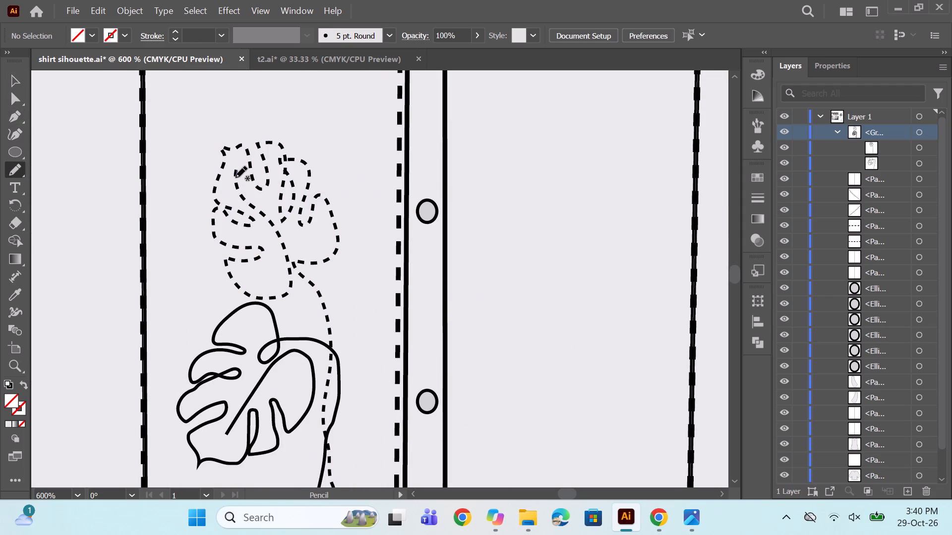
drag(236, 177, 278, 237)
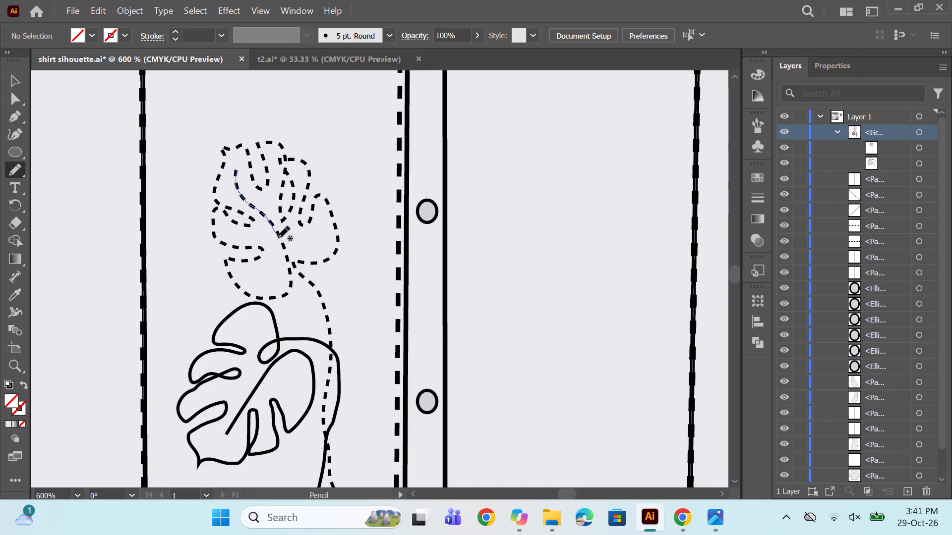
drag(278, 237, 231, 280)
drag(231, 280, 245, 247)
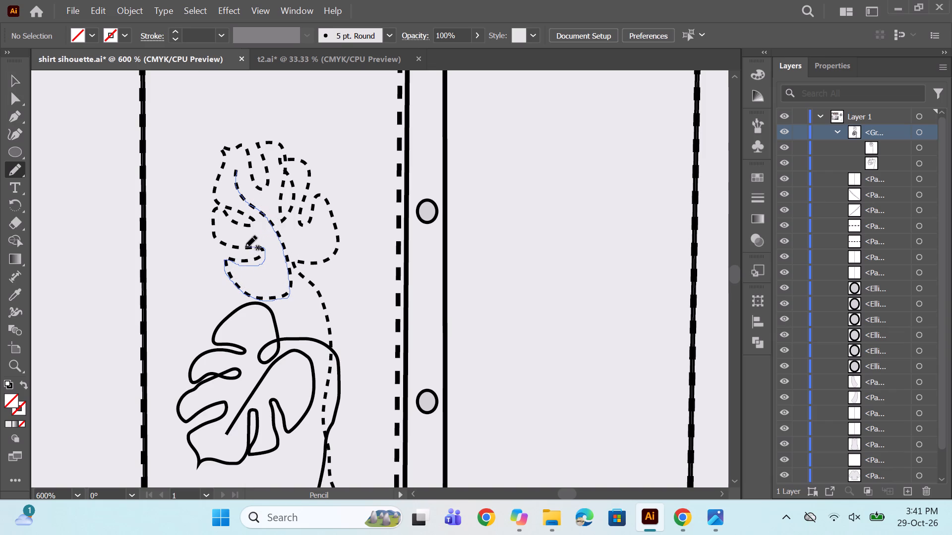
drag(245, 247, 222, 214)
drag(222, 214, 224, 206)
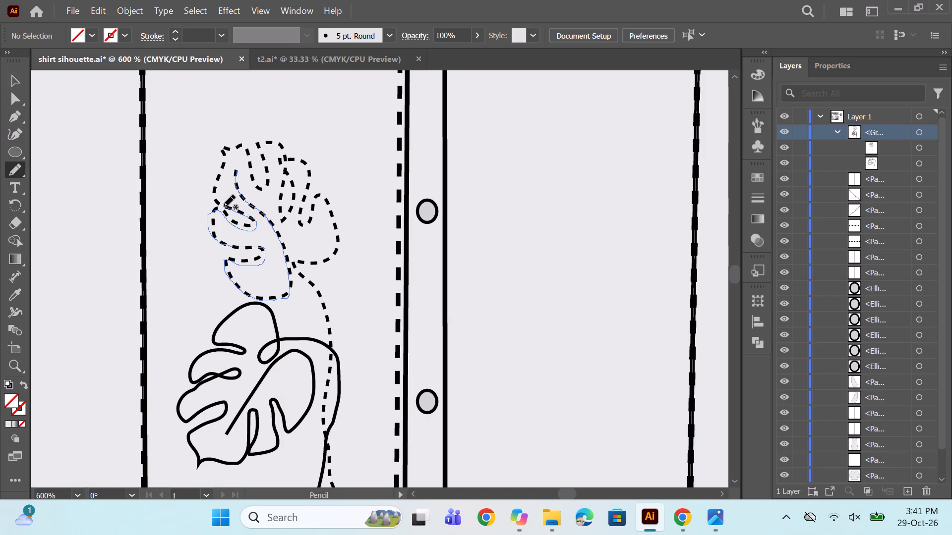
drag(224, 206, 237, 144)
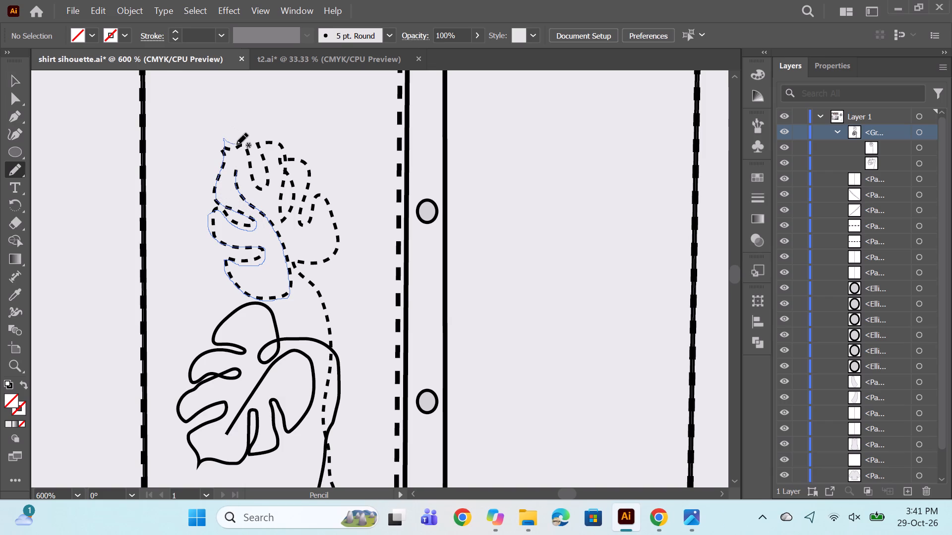
drag(237, 144, 258, 149)
drag(258, 149, 284, 218)
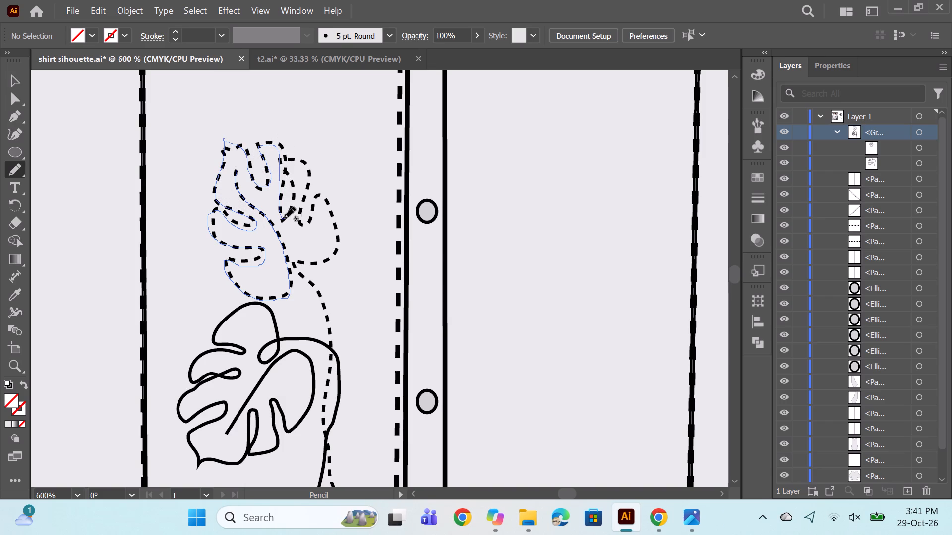
drag(284, 218, 306, 182)
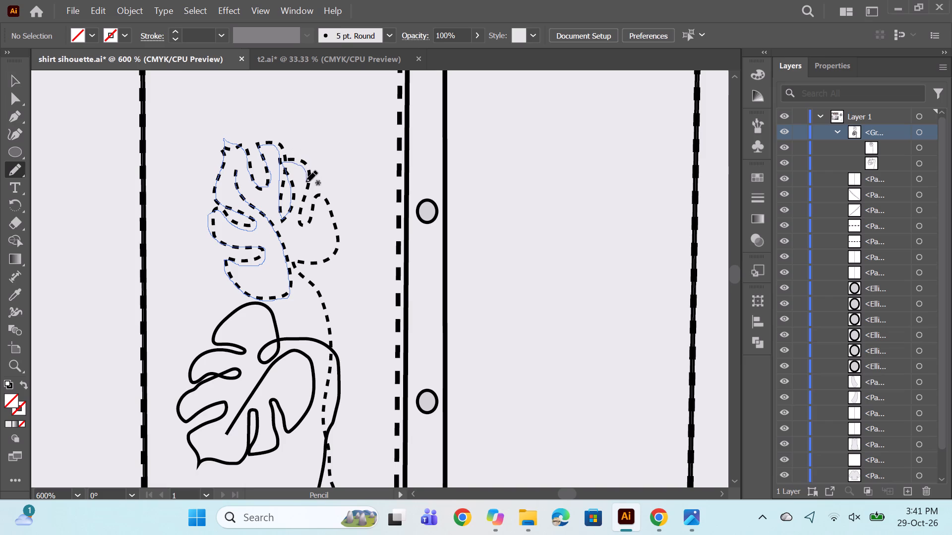
drag(306, 182, 321, 203)
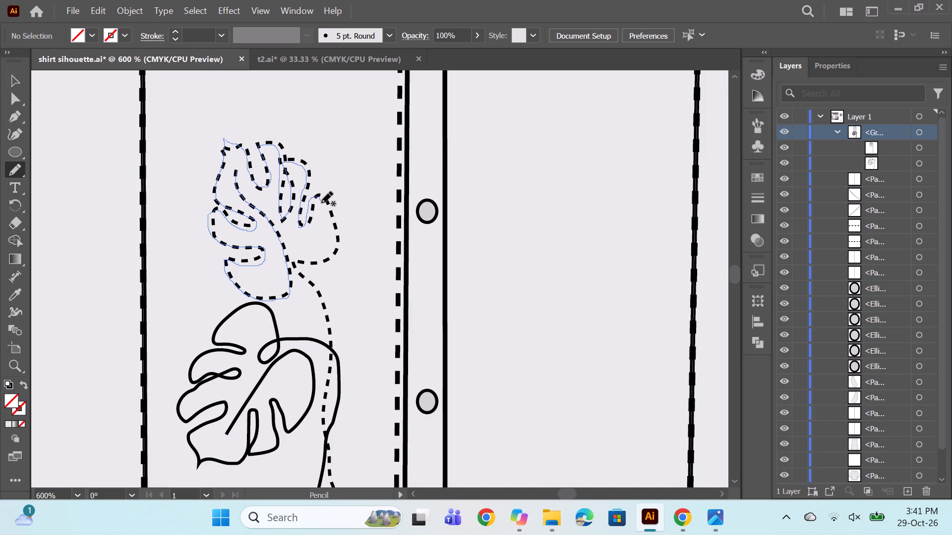
drag(321, 203, 297, 262)
drag(297, 262, 293, 262)
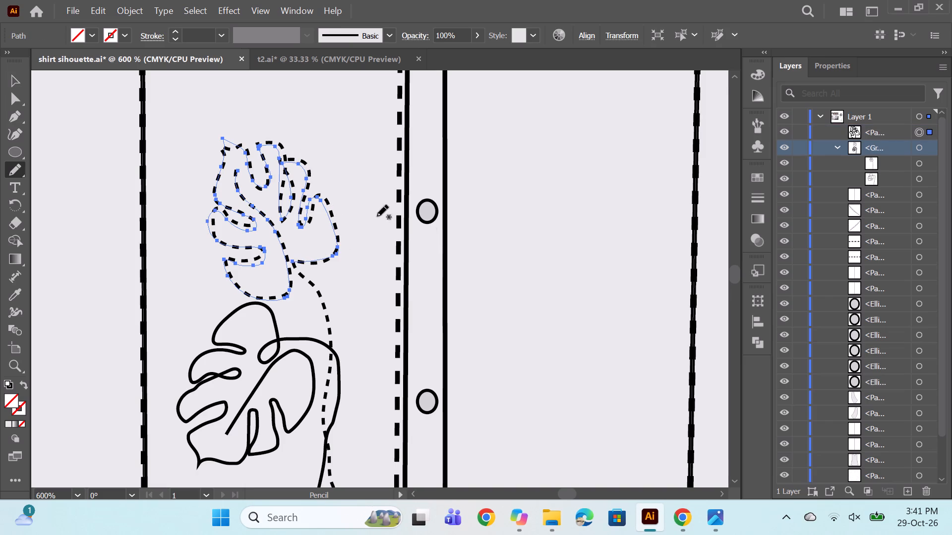
Give the traced leaf outline a solid black stroke of 0.25 pt and keep it selected.
alt+scroll(321, 201, down, 3)
click(758, 199)
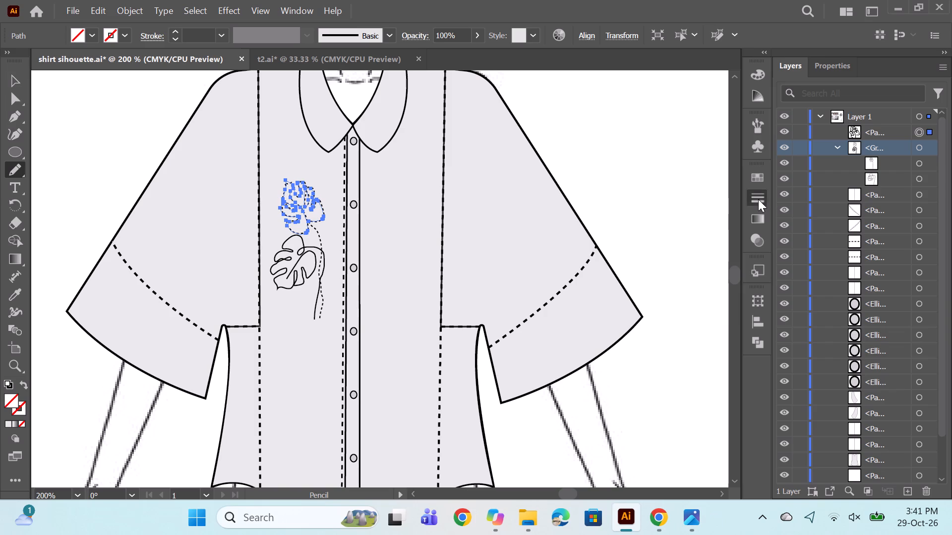
double_click(630, 191)
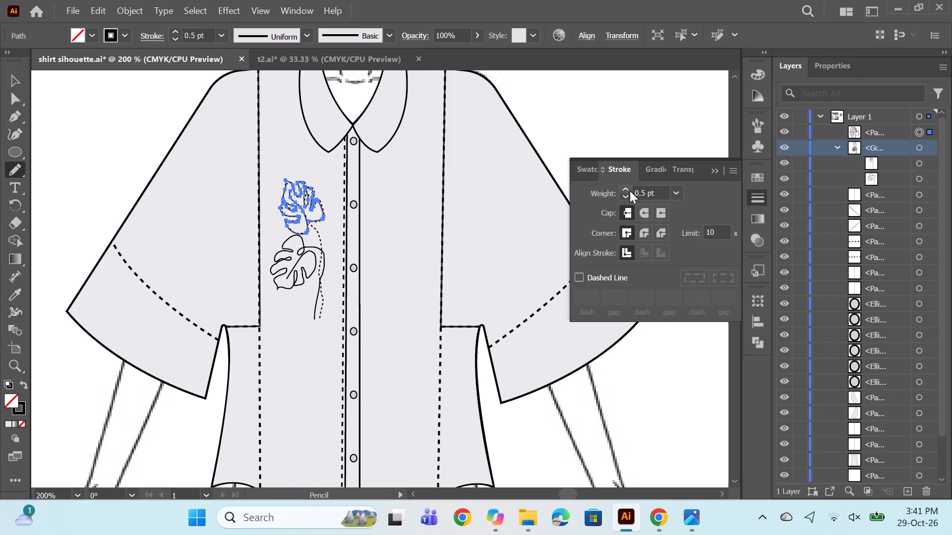
click(625, 198)
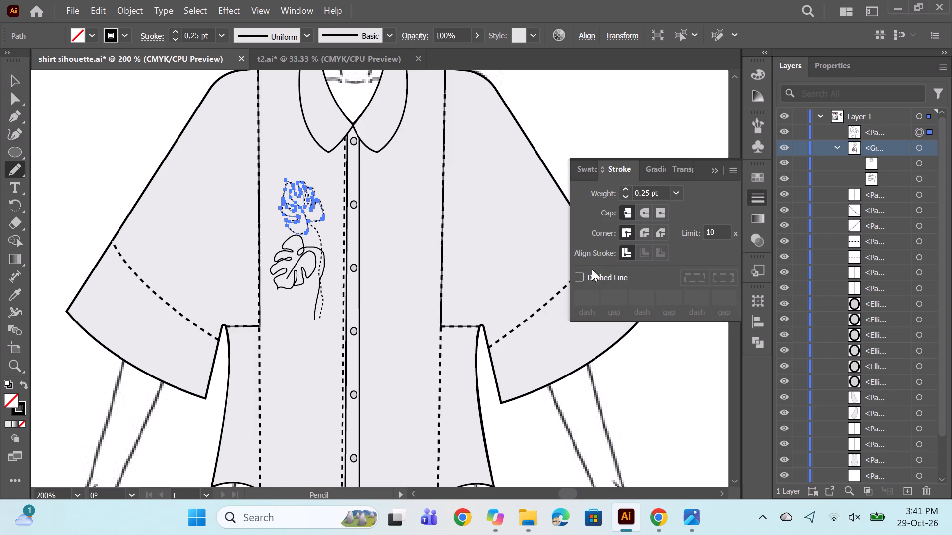
ctrl+click(682, 145)
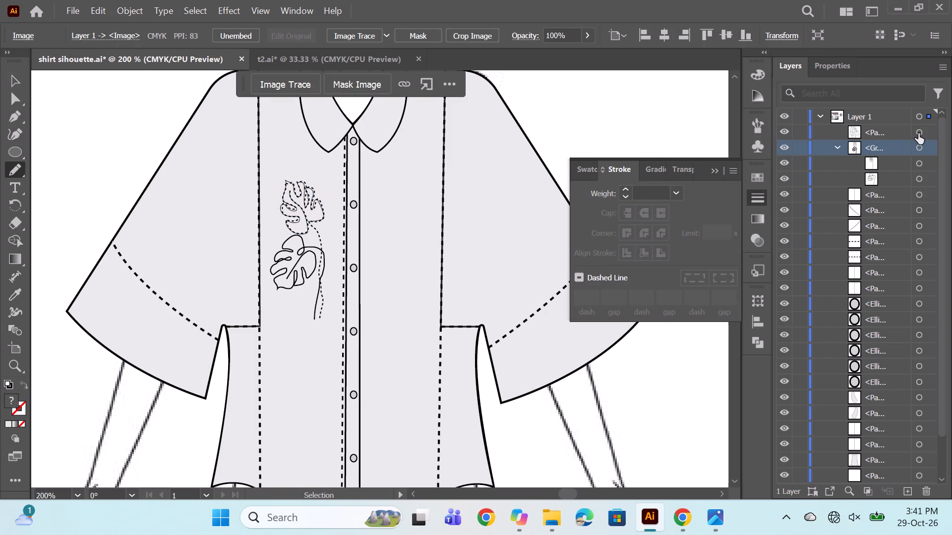
click(921, 134)
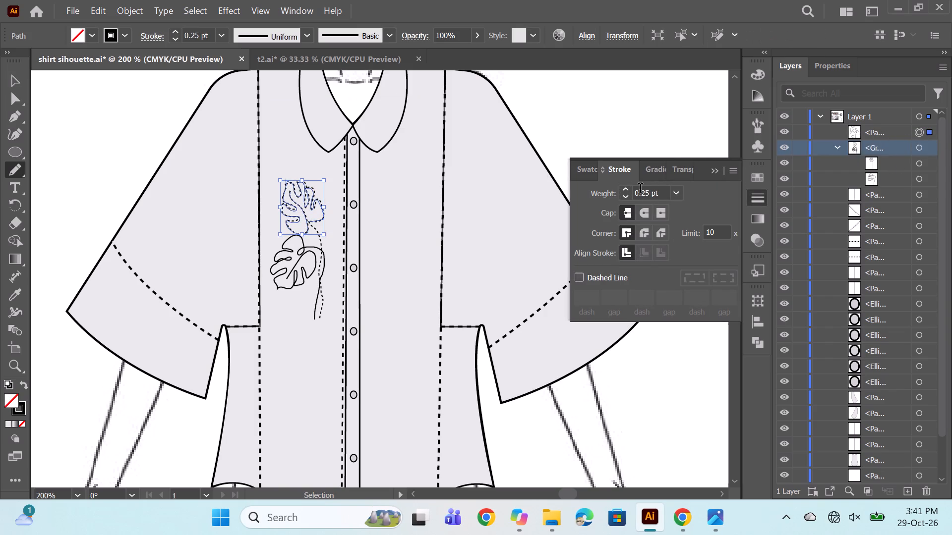
click(712, 172)
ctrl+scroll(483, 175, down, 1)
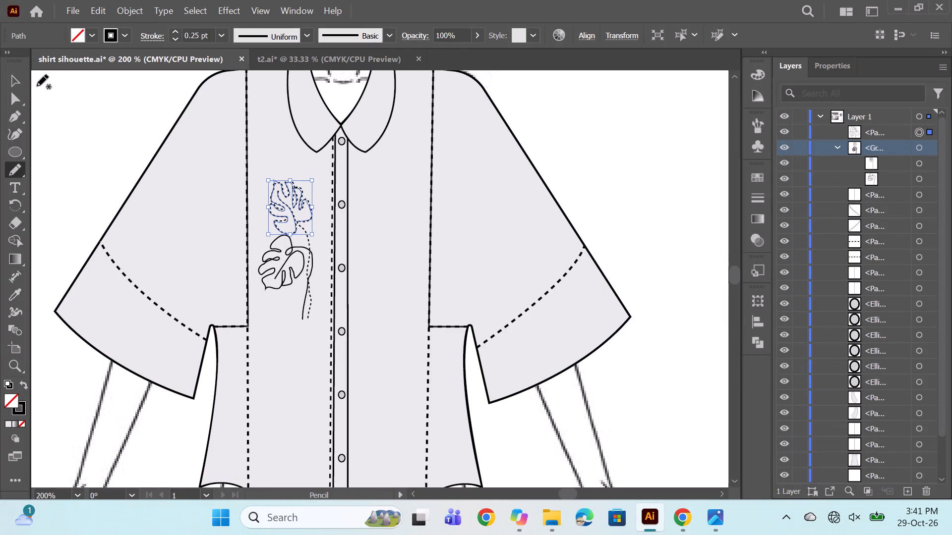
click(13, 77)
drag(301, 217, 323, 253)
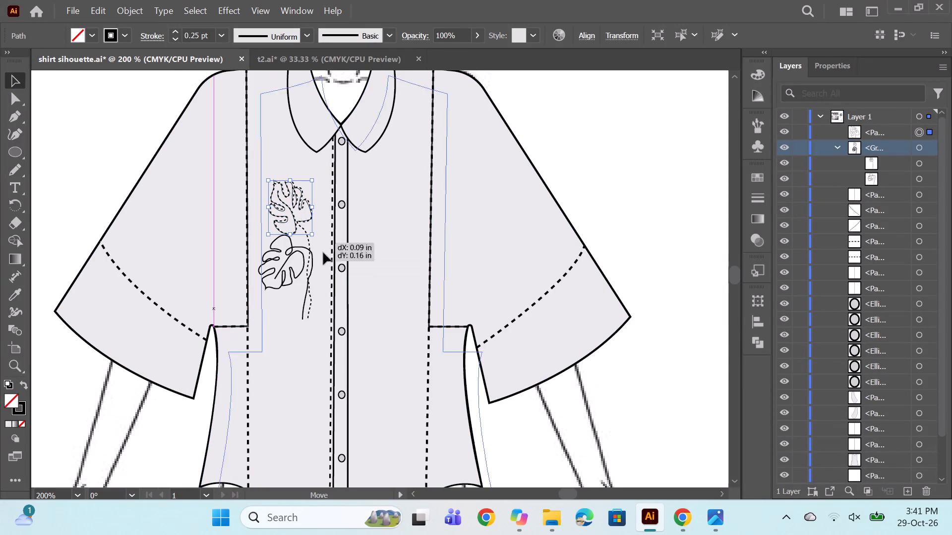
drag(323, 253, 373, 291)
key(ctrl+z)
Move the traced leaf to the inner hem corner of the sleeve opposite the motif and rotate it roughly a quarter turn counterclockwise.
drag(308, 220, 318, 224)
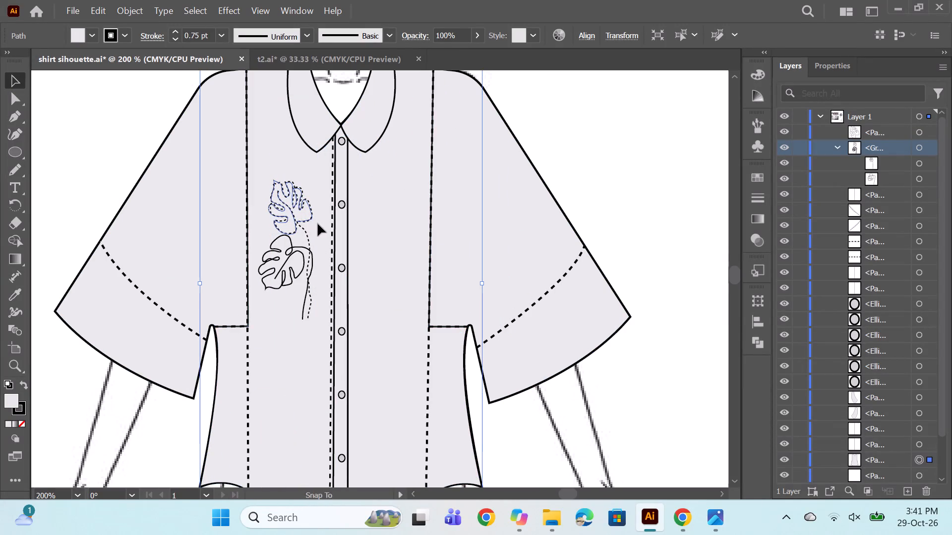
drag(318, 224, 516, 391)
drag(519, 413, 521, 407)
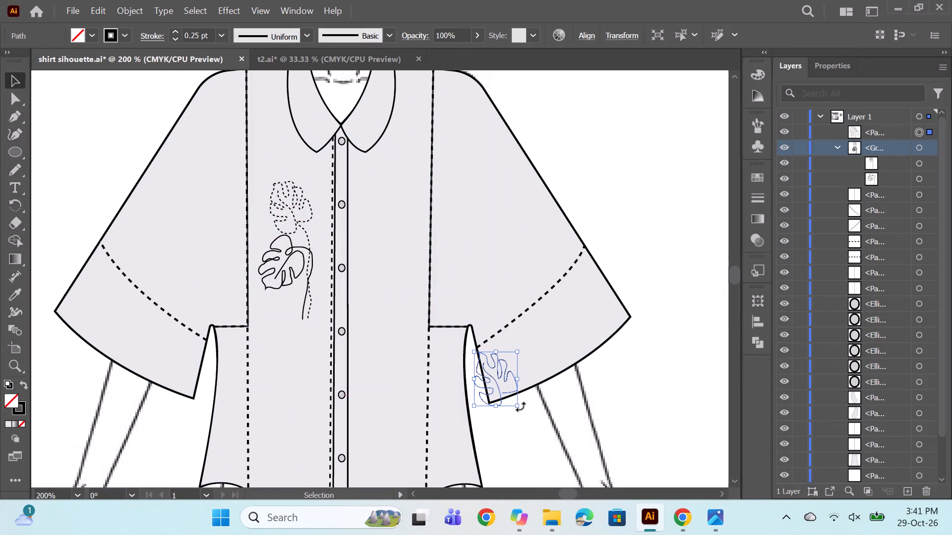
drag(521, 407, 523, 350)
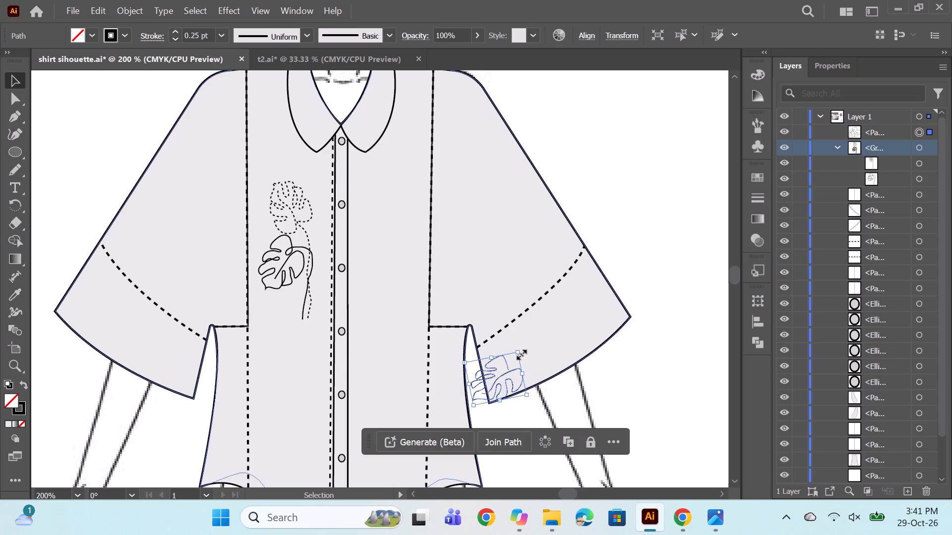
Scale the leaf down to about 0.15 by 0.13 in and position it just inside the sleeve's inner hem corner.
alt+shift+drag(518, 352, 511, 366)
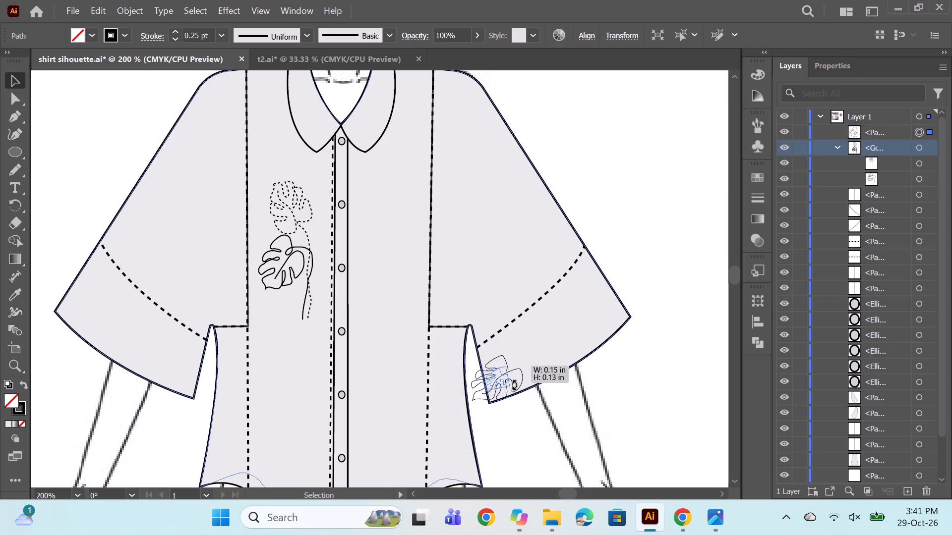
alt+scroll(506, 395, up, 4)
drag(470, 339, 491, 371)
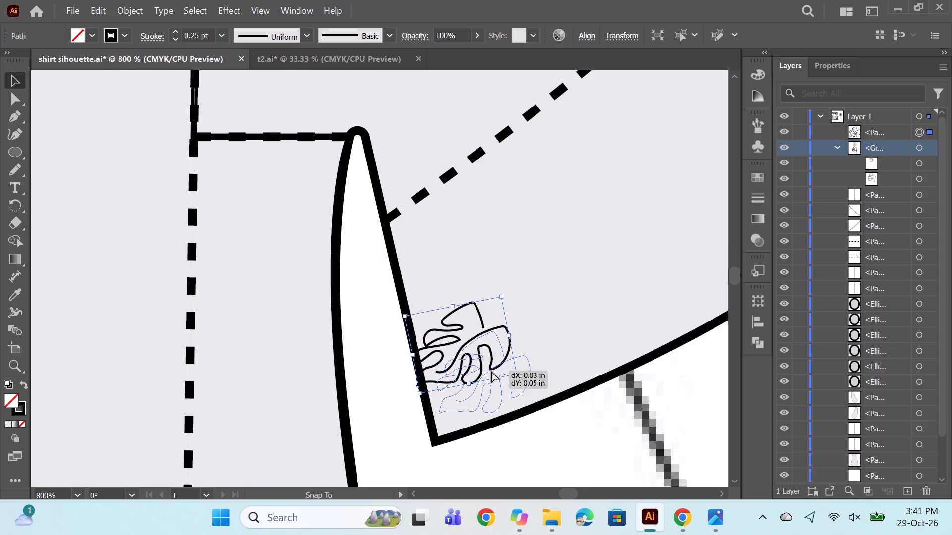
drag(491, 371, 492, 374)
Examine the small leaf at the sleeve hem, both against the whole shirt and up close.
alt+scroll(527, 360, down, 3)
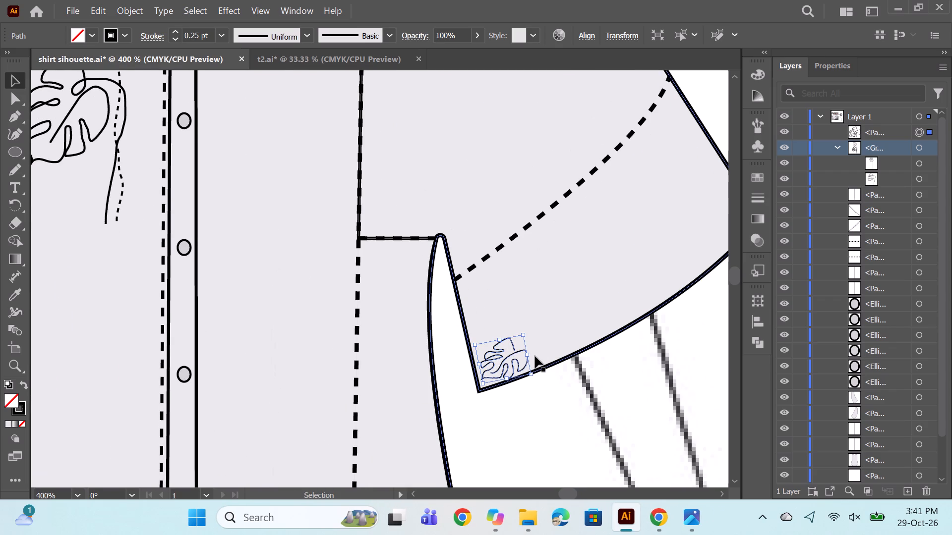
alt+scroll(535, 356, down, 1)
alt+scroll(616, 346, down, 1)
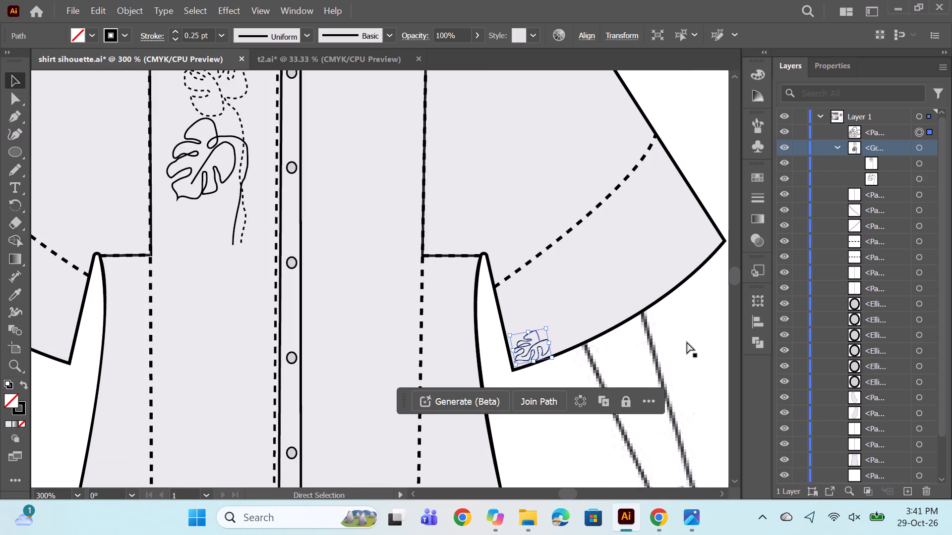
ctrl+click(687, 342)
key(space)
drag(661, 365, 539, 378)
alt+scroll(526, 314, down, 1)
alt+scroll(520, 333, up, 1)
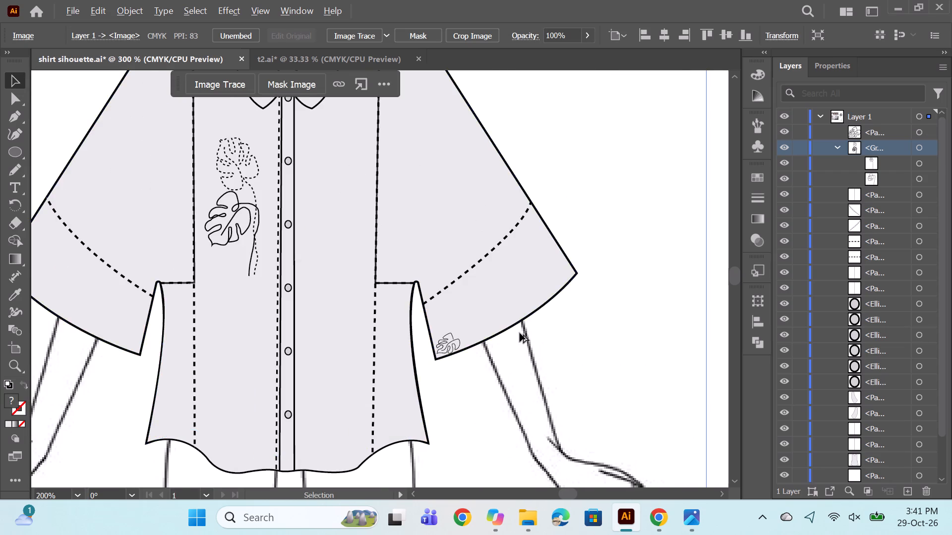
alt+scroll(520, 333, up, 1)
scroll(496, 330, up, 2)
alt+scroll(427, 330, up, 2)
scroll(434, 313, down, 4)
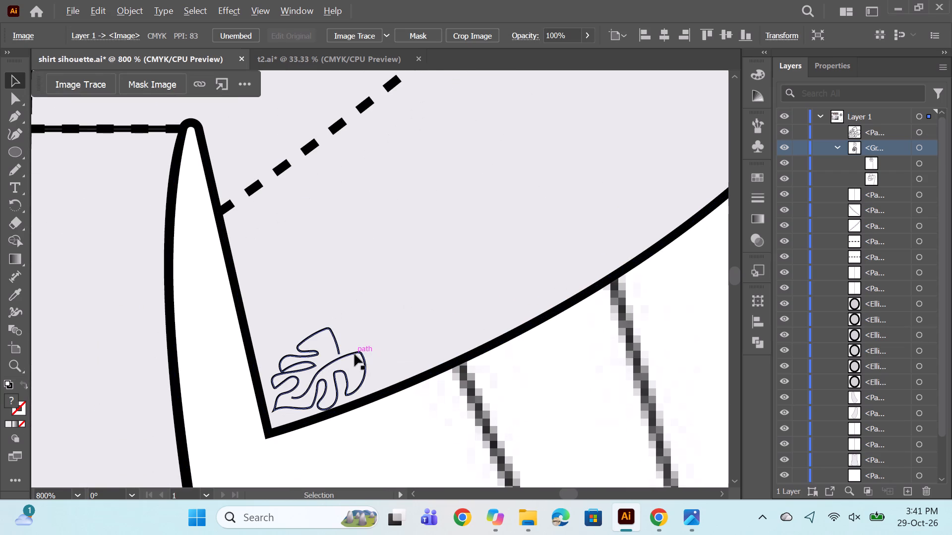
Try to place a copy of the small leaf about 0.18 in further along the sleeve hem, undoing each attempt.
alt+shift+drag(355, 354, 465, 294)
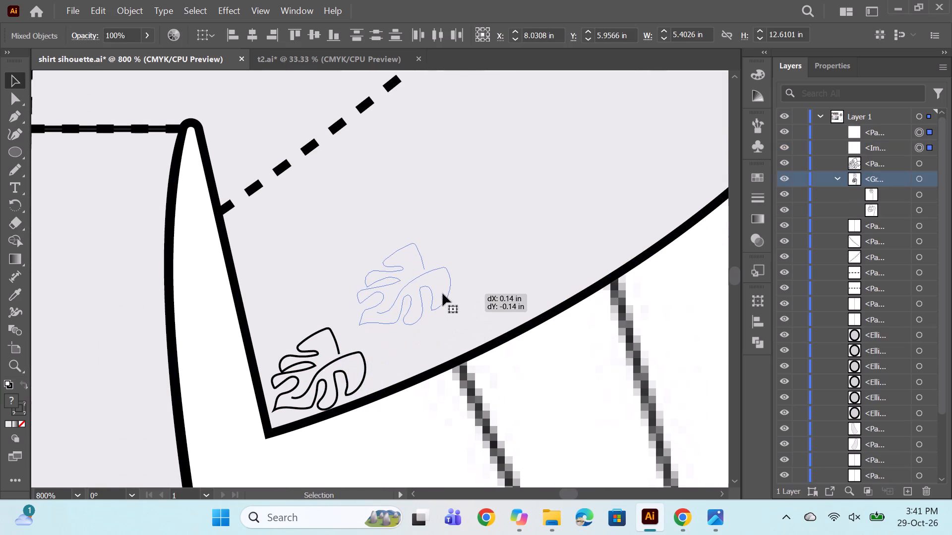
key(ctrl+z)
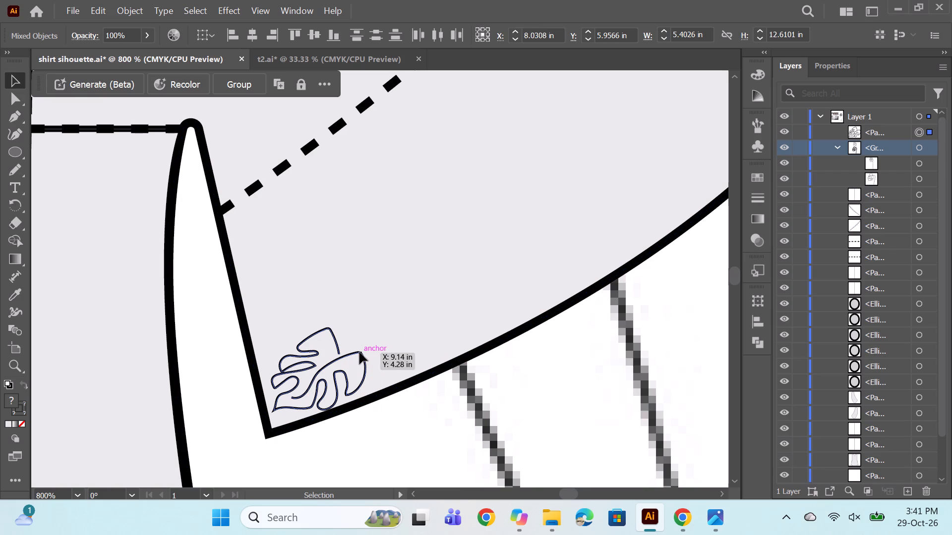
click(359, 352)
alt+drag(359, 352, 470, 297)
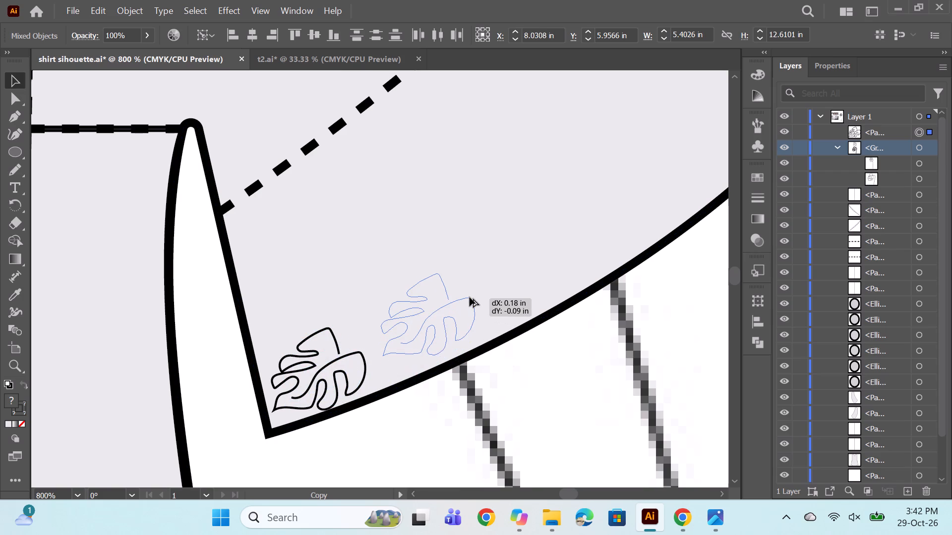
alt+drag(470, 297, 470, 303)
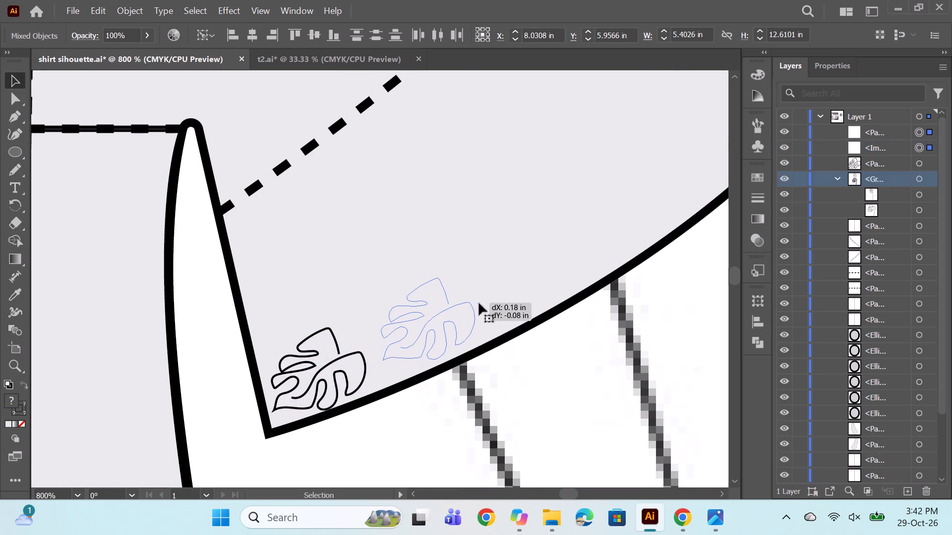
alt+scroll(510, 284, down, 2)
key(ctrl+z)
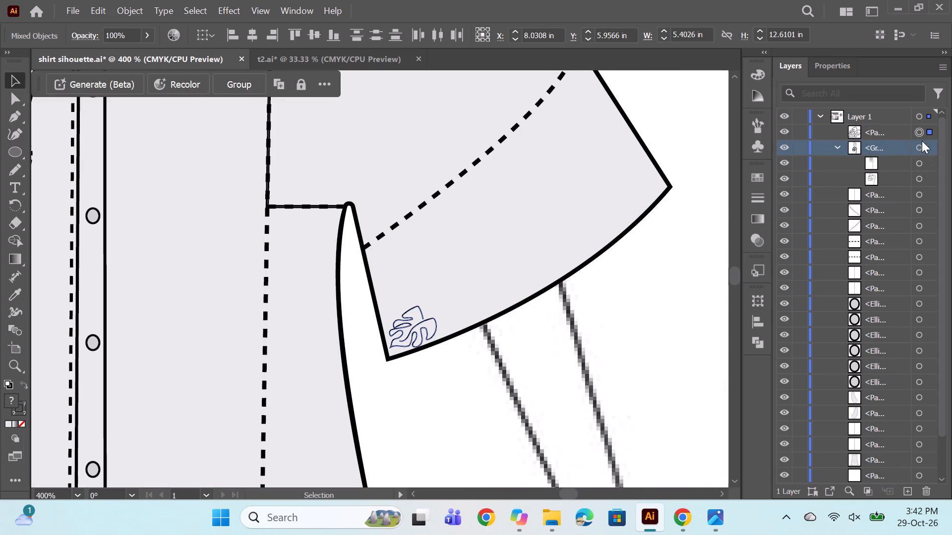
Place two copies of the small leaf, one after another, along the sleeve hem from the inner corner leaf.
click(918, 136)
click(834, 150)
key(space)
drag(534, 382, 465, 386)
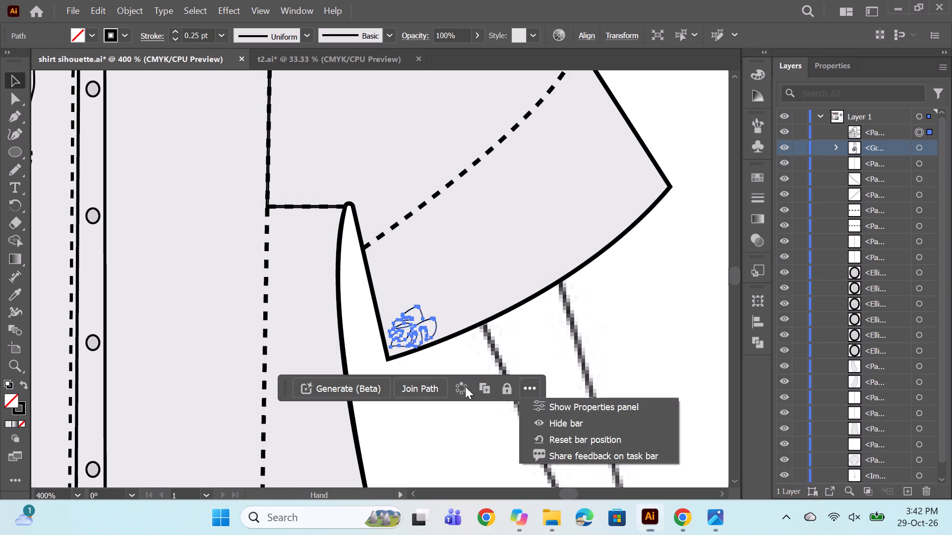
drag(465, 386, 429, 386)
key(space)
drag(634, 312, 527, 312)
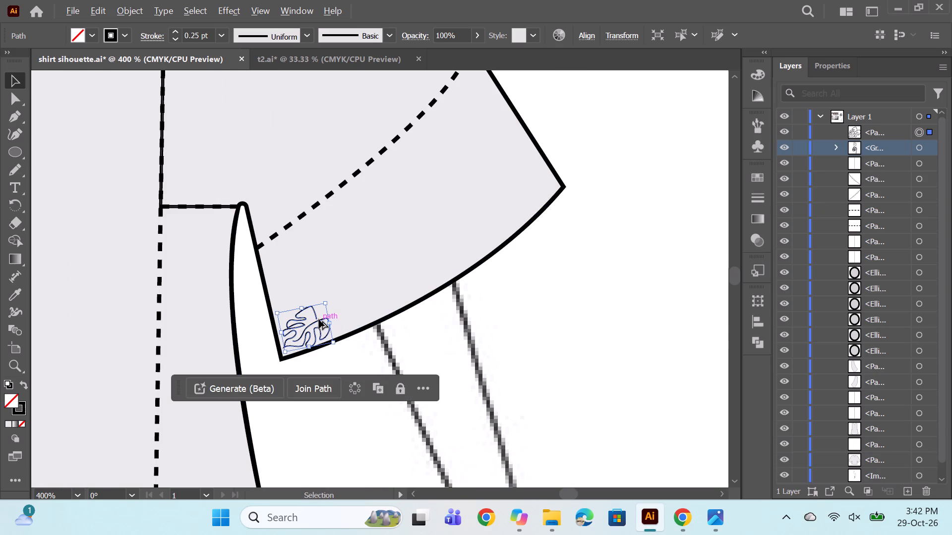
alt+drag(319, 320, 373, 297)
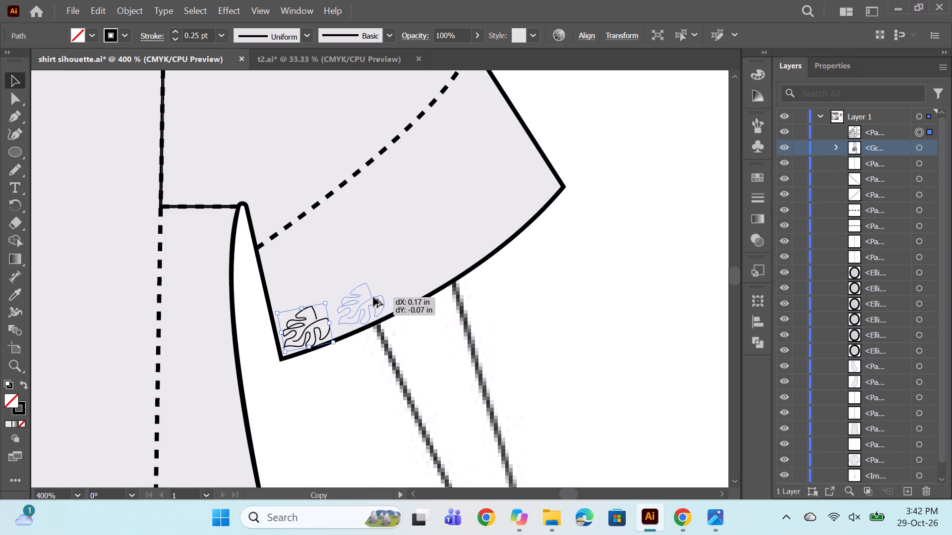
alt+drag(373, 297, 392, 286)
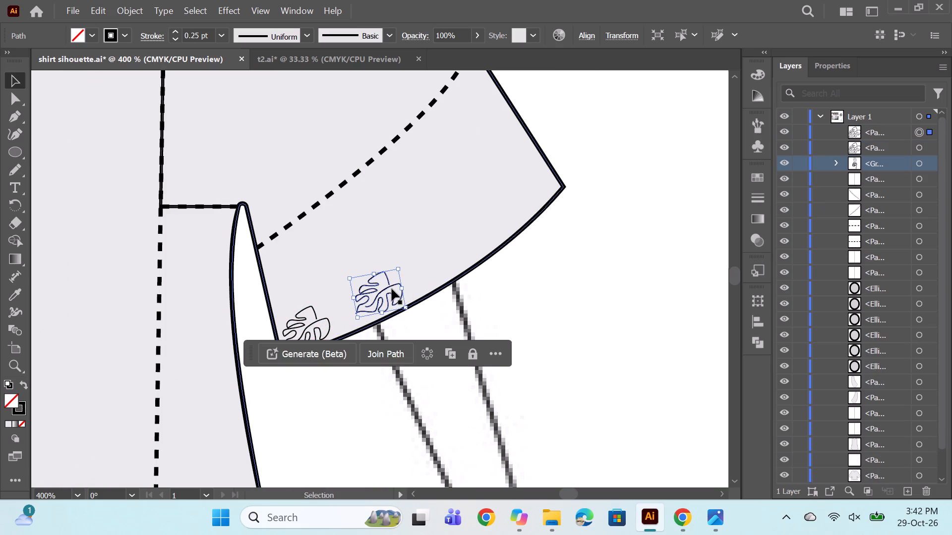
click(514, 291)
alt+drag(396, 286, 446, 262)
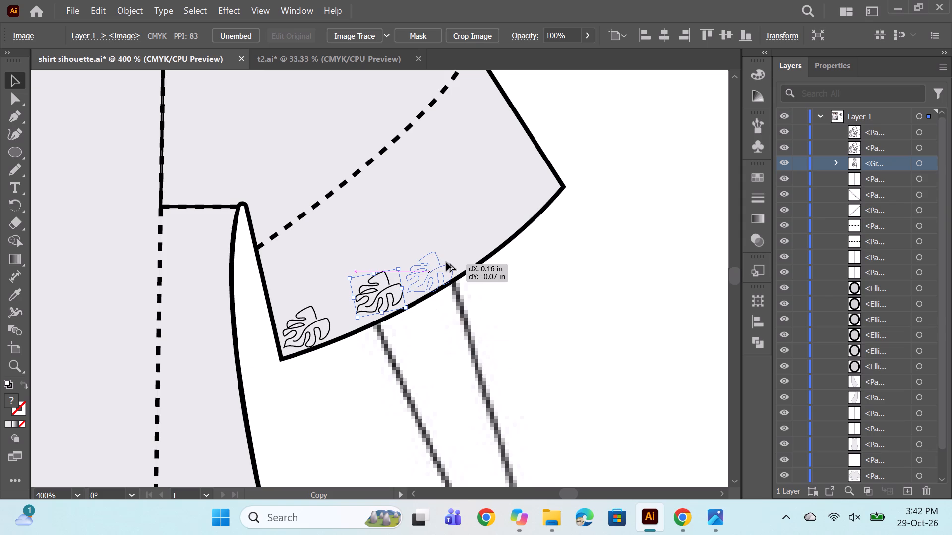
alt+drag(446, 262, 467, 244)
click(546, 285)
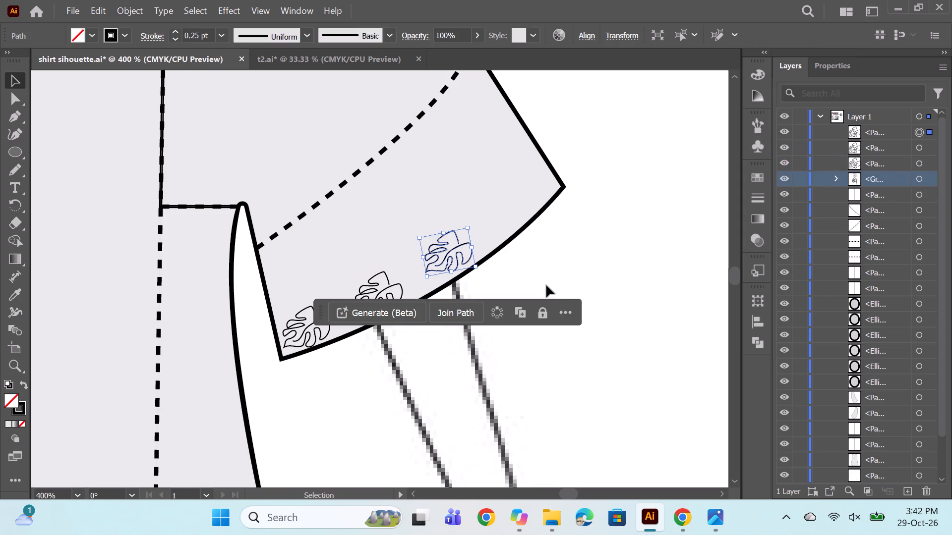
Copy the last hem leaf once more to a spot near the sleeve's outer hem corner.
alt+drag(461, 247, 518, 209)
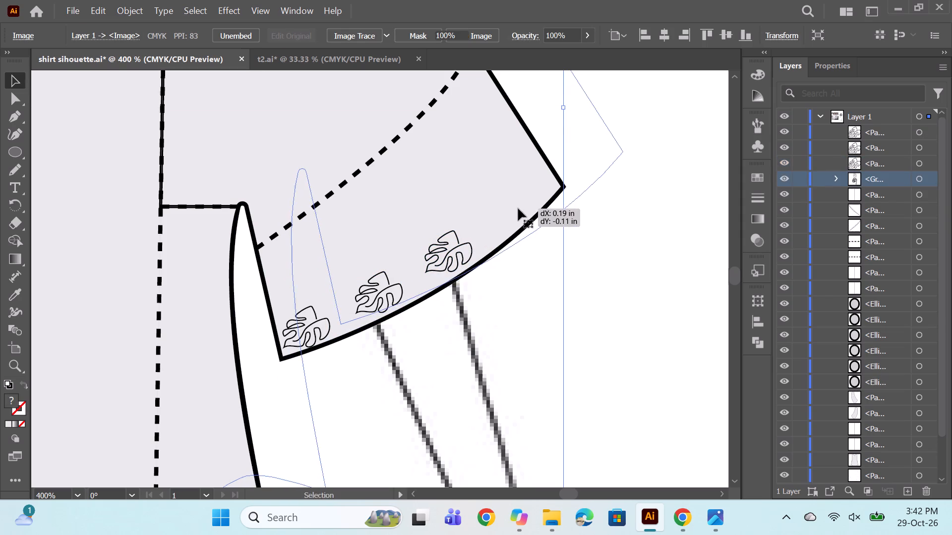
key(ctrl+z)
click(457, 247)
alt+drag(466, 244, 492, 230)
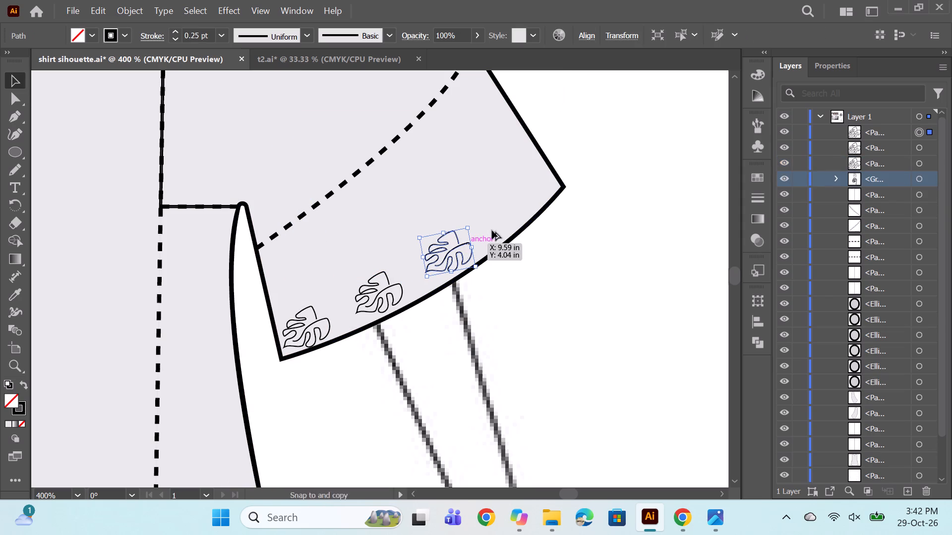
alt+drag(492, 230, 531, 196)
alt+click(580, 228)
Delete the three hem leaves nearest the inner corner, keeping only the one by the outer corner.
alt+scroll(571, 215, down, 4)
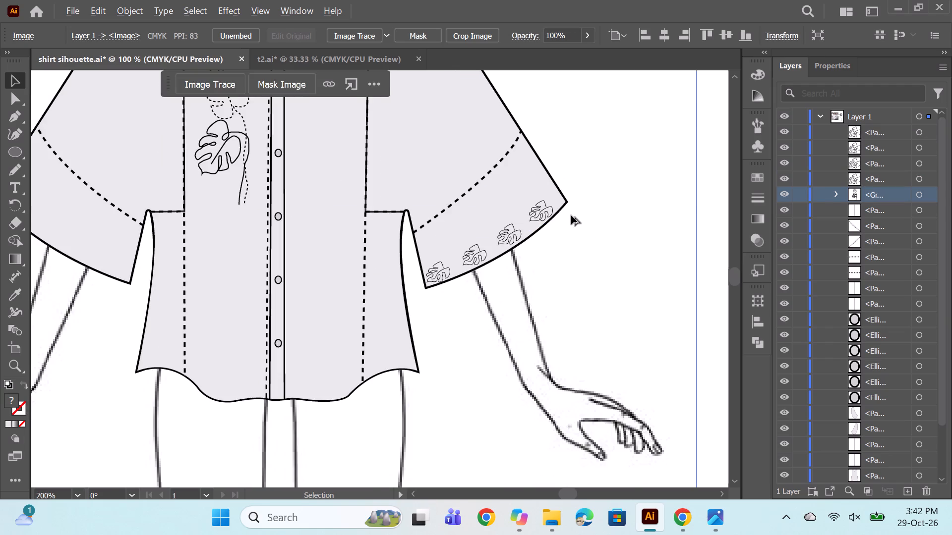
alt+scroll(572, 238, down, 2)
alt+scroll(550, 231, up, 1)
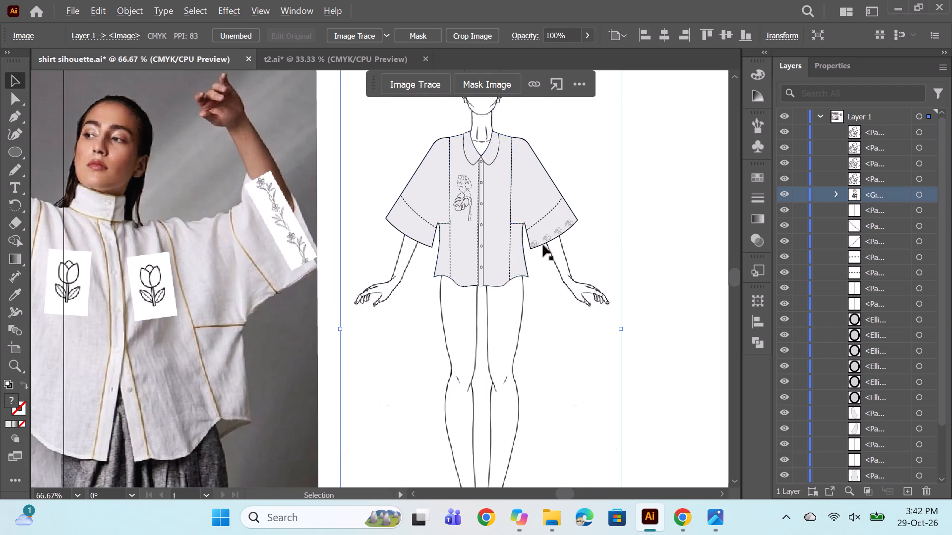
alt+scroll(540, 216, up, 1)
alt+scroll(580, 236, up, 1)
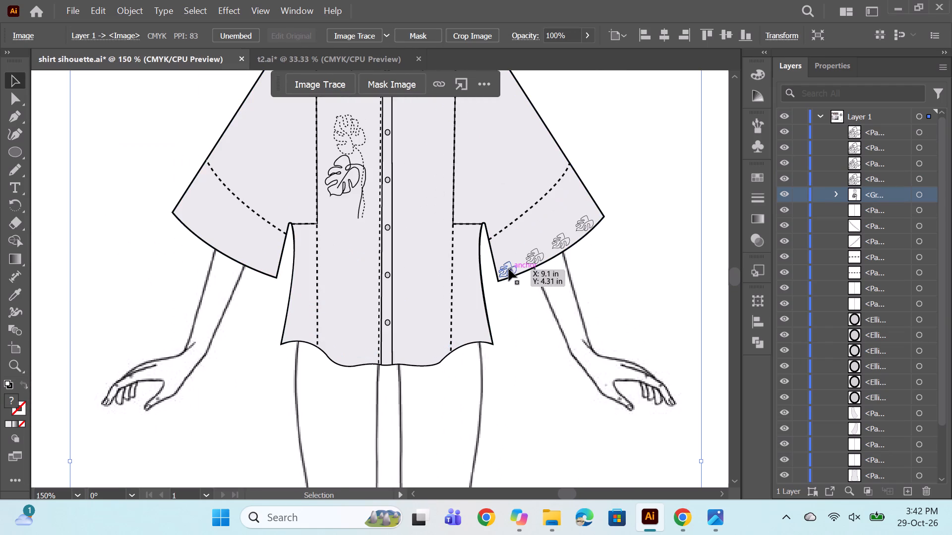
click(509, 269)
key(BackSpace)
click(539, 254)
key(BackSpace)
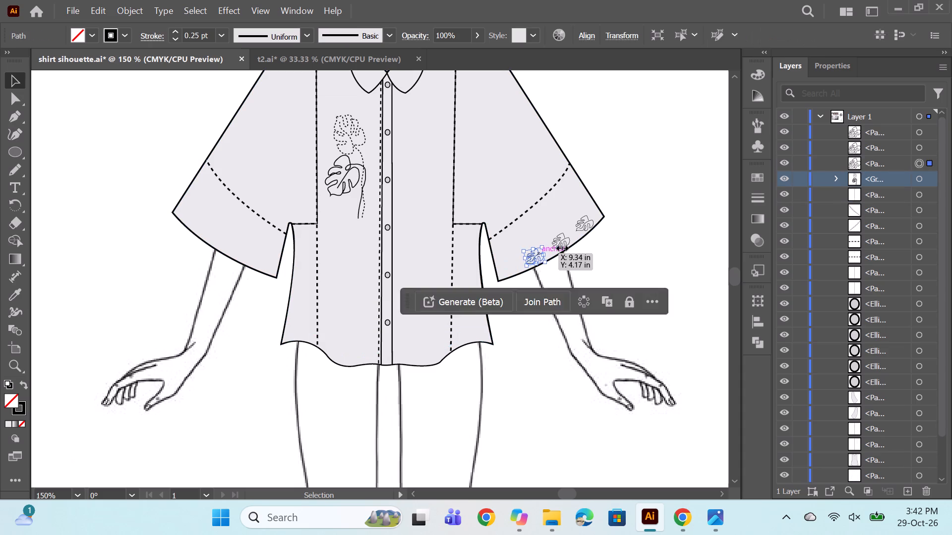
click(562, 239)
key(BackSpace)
Move the remaining leaf to the inner end of the dashed sleeve seam, tilt it slightly counterclockwise and nudge it just above the stitching.
drag(584, 226, 496, 222)
scroll(620, 187, up, 1)
alt+scroll(626, 184, up, 2)
alt+click(627, 184)
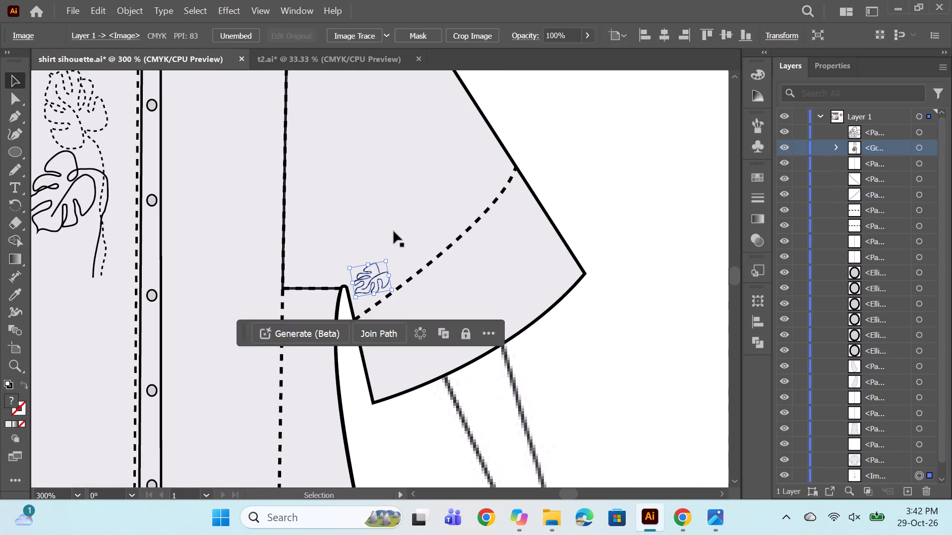
alt+click(368, 274)
drag(391, 256, 391, 256)
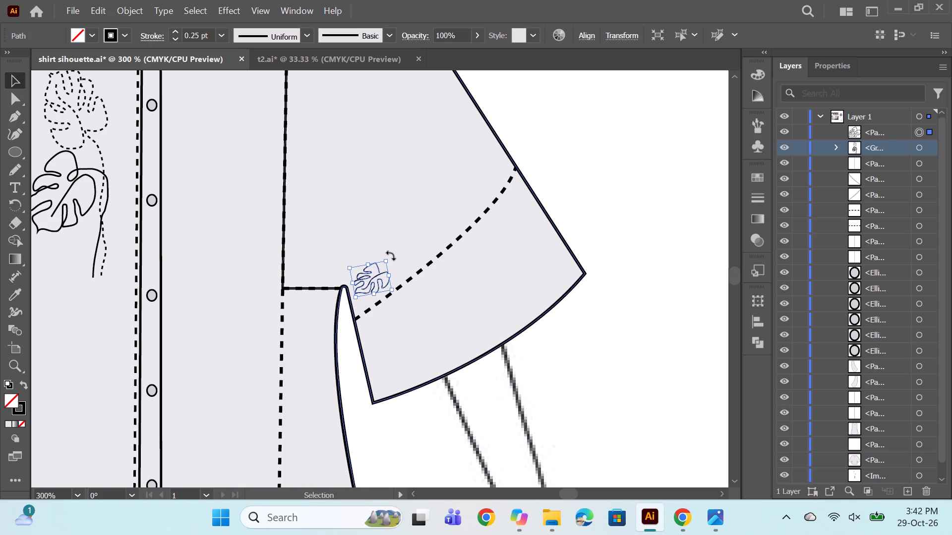
drag(391, 256, 386, 250)
drag(377, 277, 378, 282)
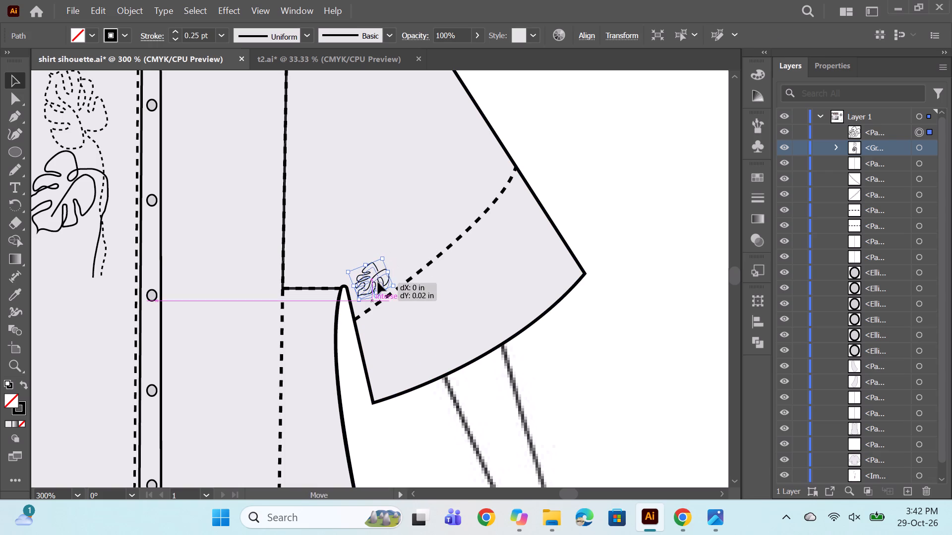
drag(378, 282, 378, 284)
key(Up)
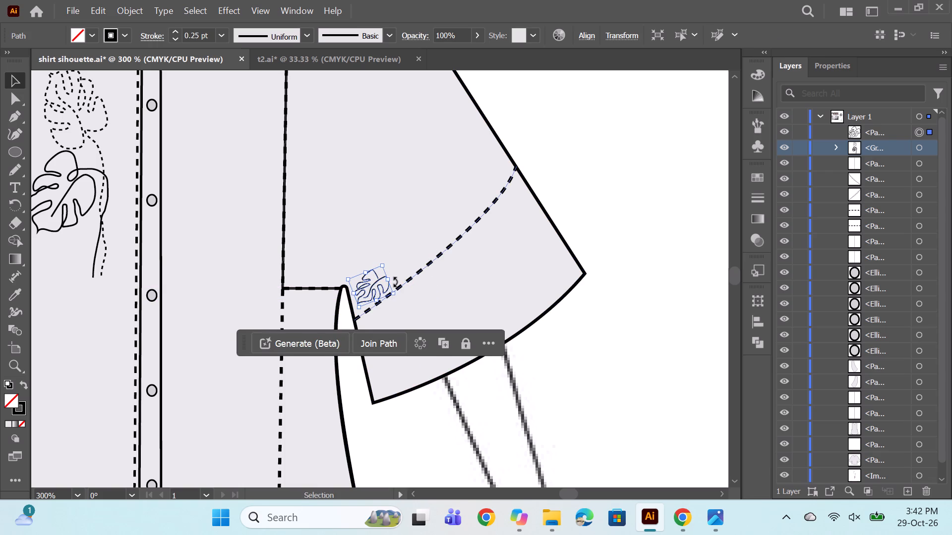
key(Left)
key(Down)
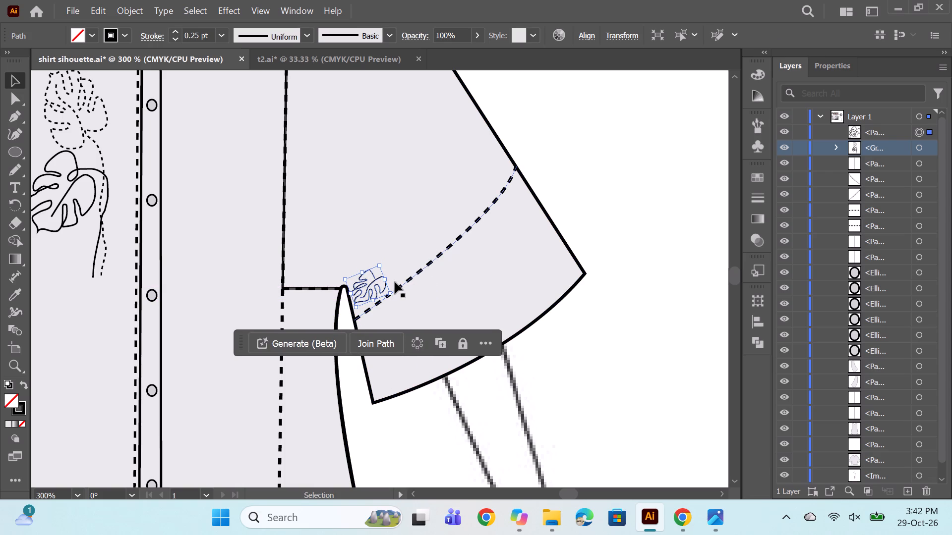
click(545, 187)
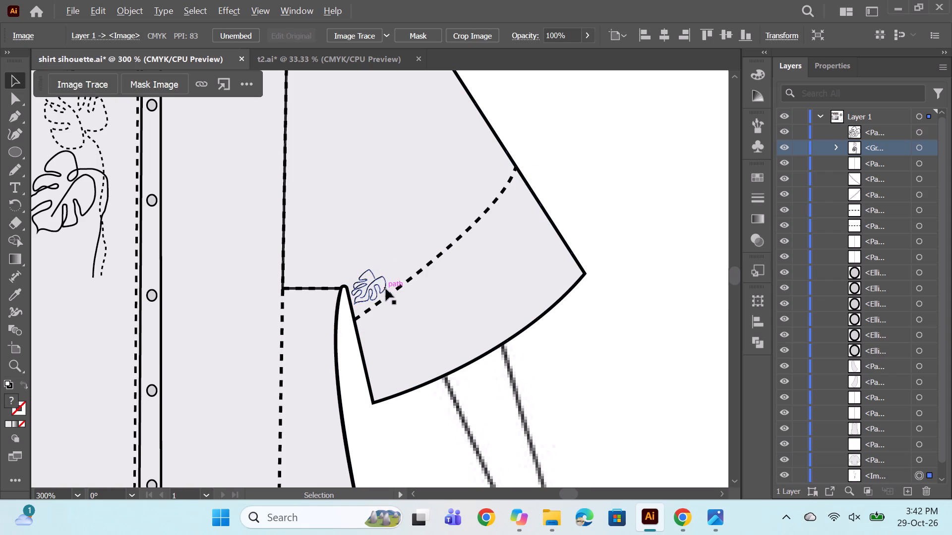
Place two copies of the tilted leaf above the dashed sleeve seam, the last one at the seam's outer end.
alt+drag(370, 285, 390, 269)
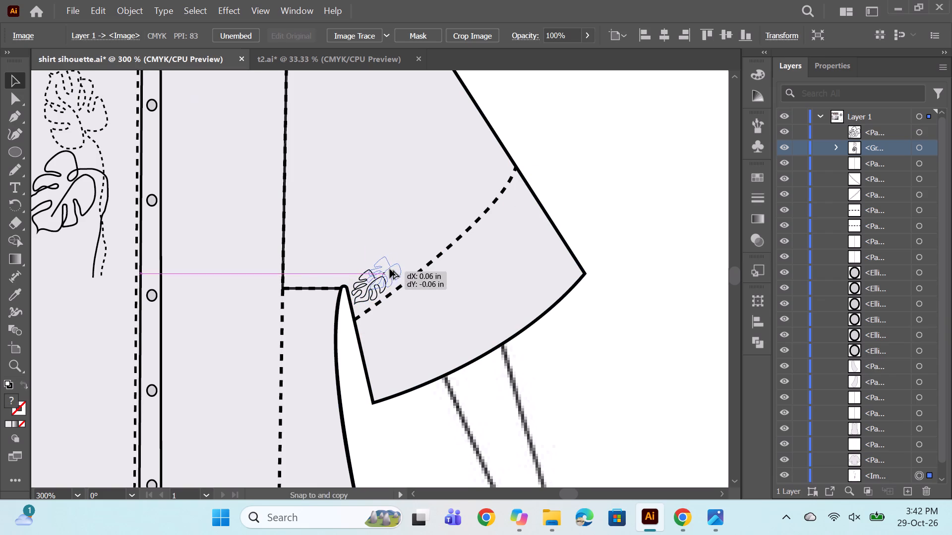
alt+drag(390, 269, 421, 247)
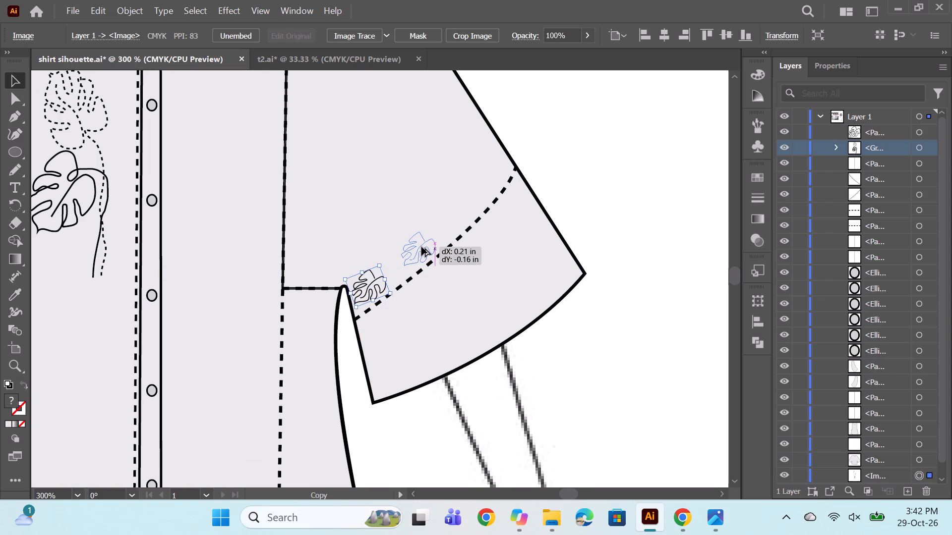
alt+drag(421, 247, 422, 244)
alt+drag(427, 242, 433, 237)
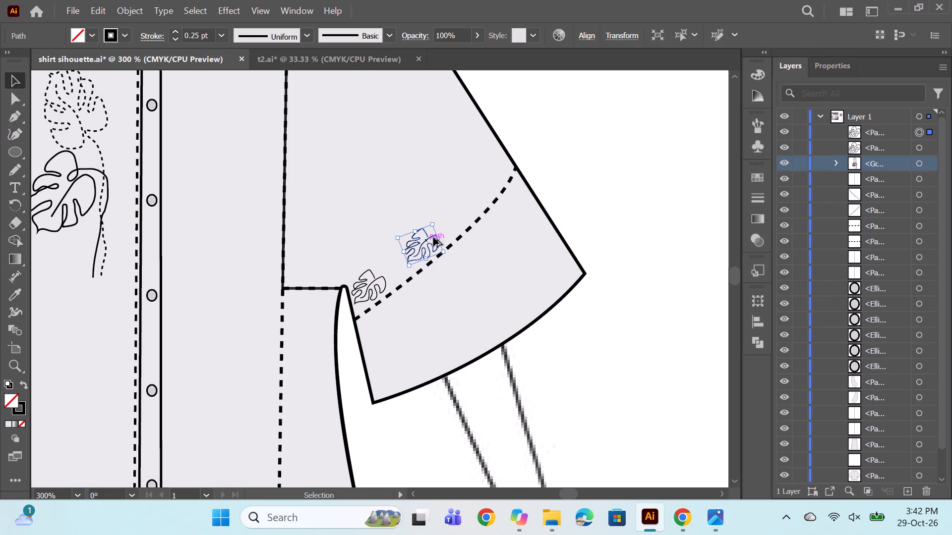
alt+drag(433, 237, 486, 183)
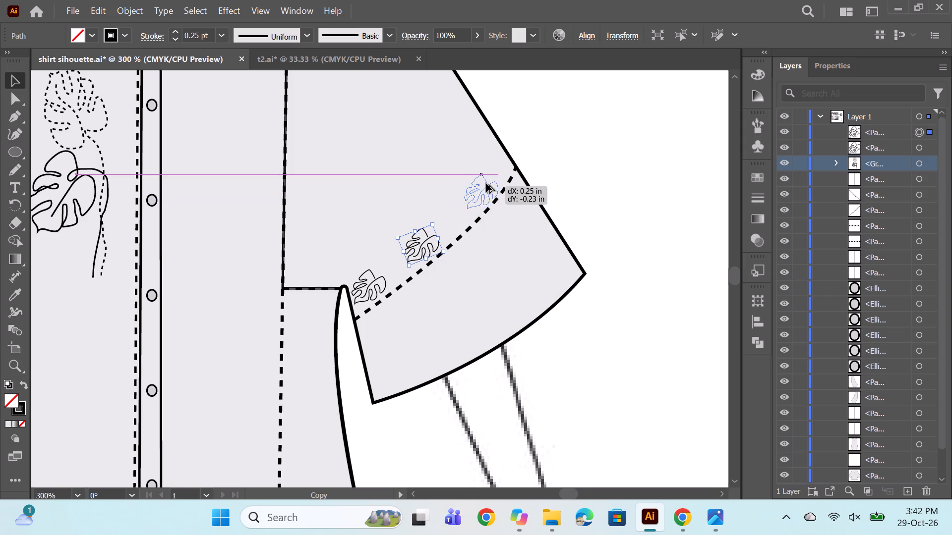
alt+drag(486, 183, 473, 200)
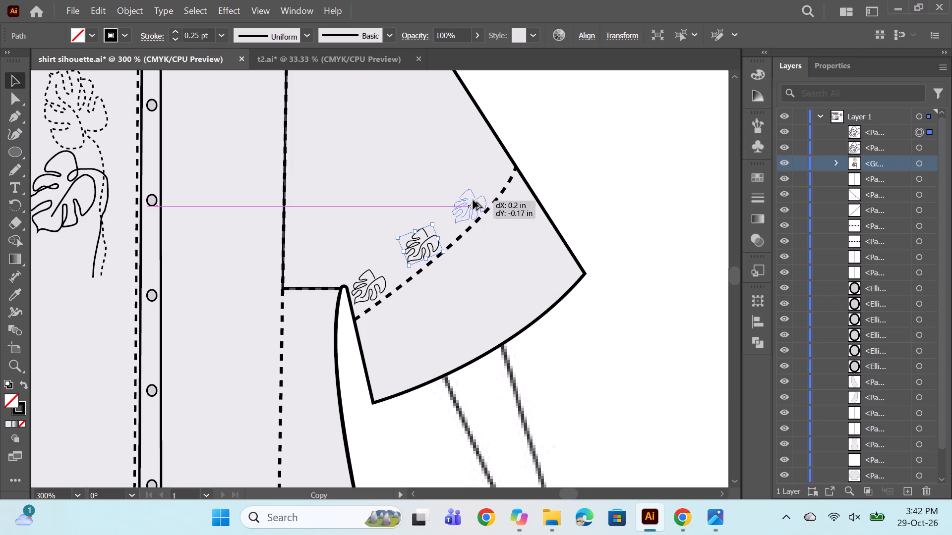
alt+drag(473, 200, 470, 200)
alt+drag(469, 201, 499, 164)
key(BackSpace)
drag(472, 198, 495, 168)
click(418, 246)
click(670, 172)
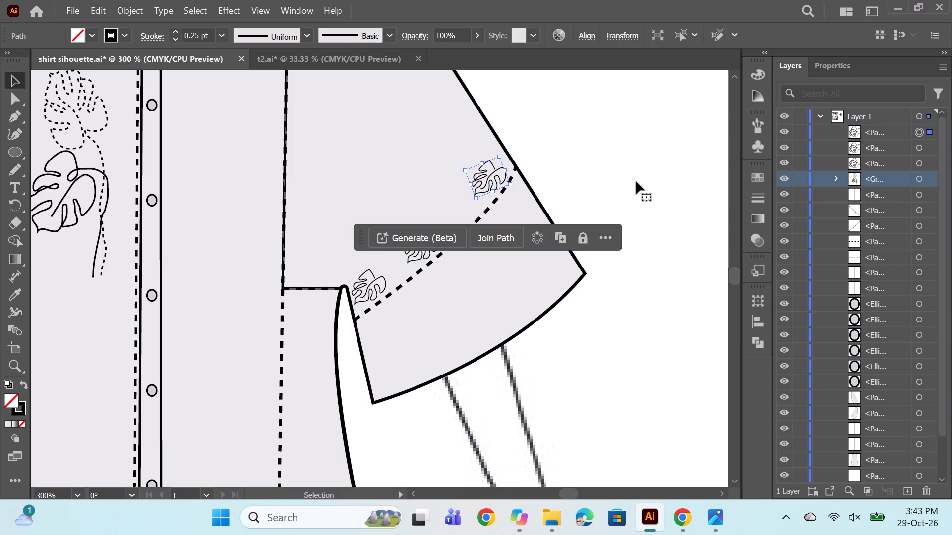
Hide the contextual task bar that covers the artwork.
click(571, 233)
click(610, 236)
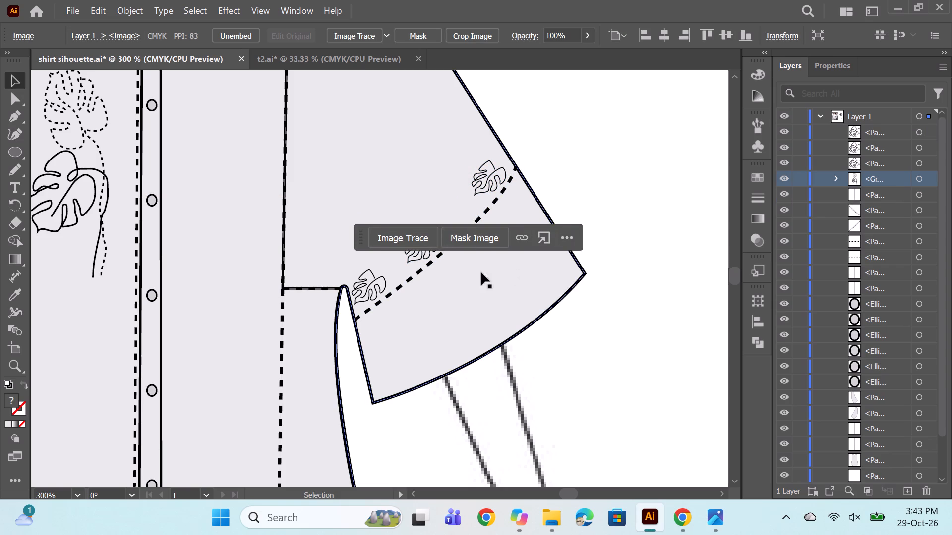
click(562, 234)
click(600, 275)
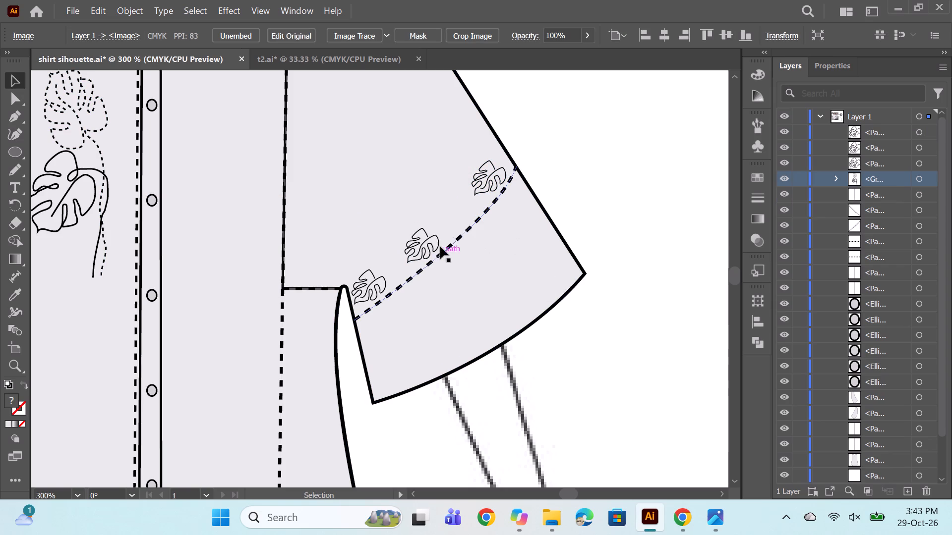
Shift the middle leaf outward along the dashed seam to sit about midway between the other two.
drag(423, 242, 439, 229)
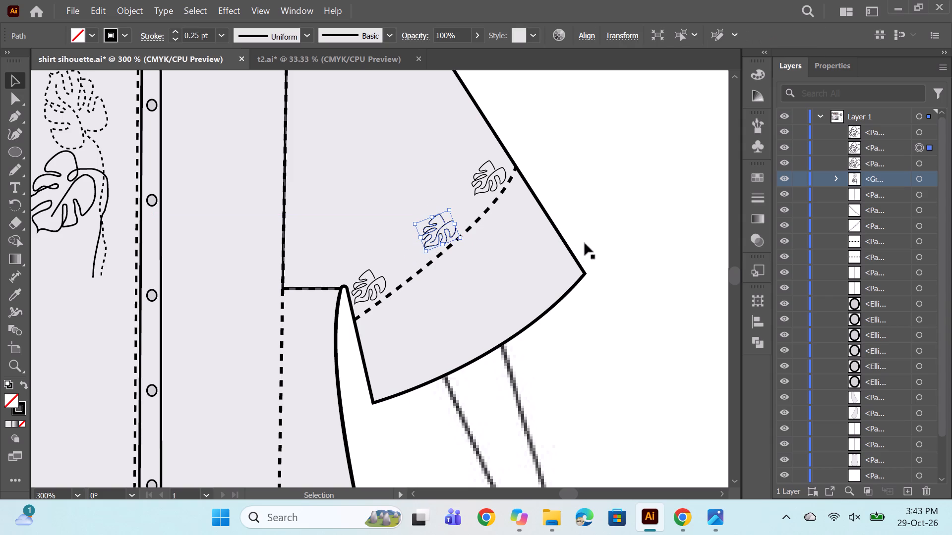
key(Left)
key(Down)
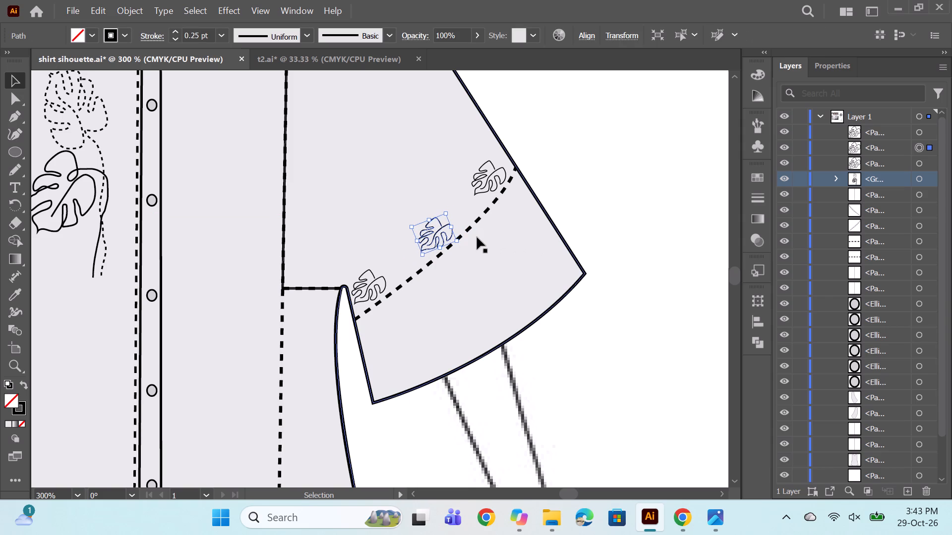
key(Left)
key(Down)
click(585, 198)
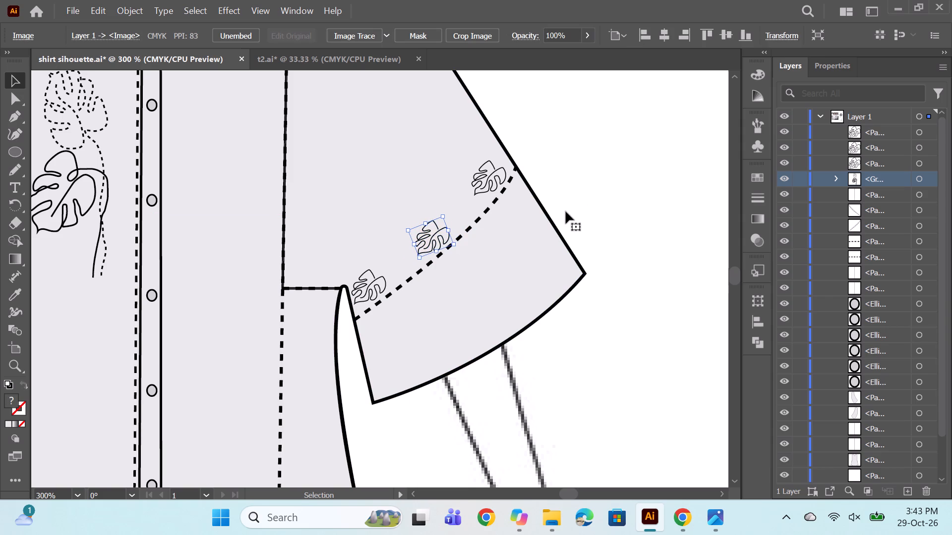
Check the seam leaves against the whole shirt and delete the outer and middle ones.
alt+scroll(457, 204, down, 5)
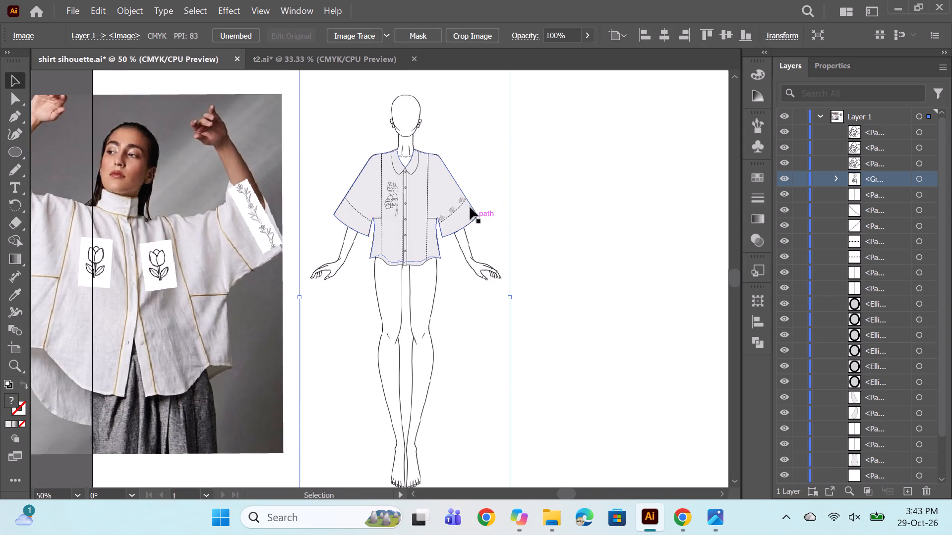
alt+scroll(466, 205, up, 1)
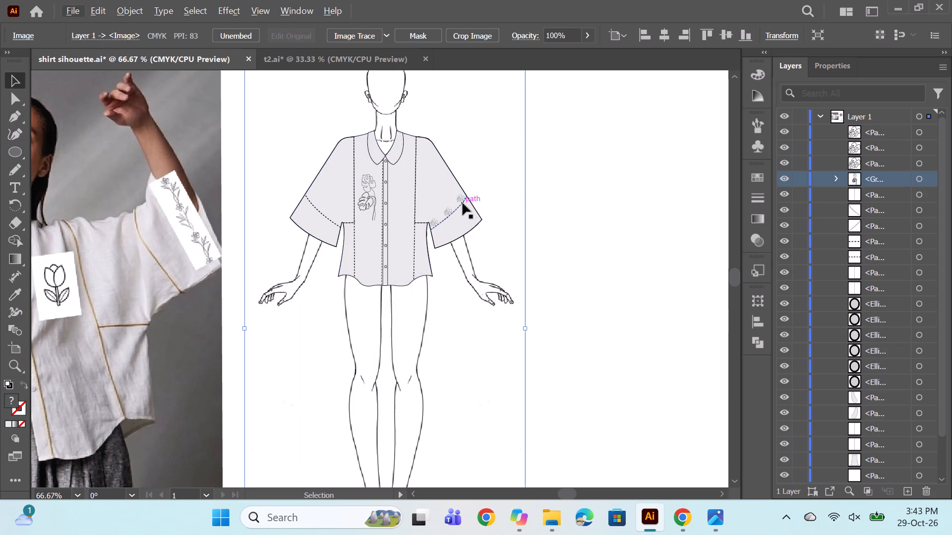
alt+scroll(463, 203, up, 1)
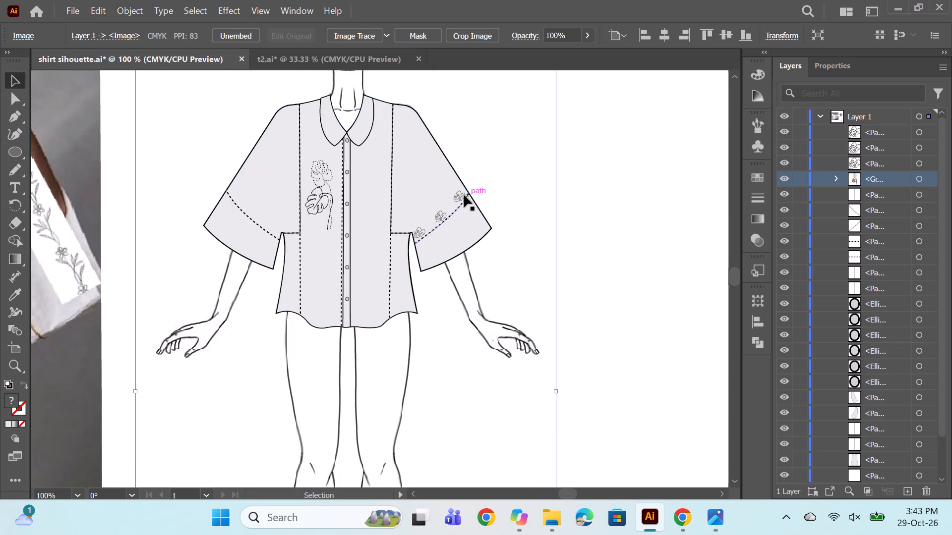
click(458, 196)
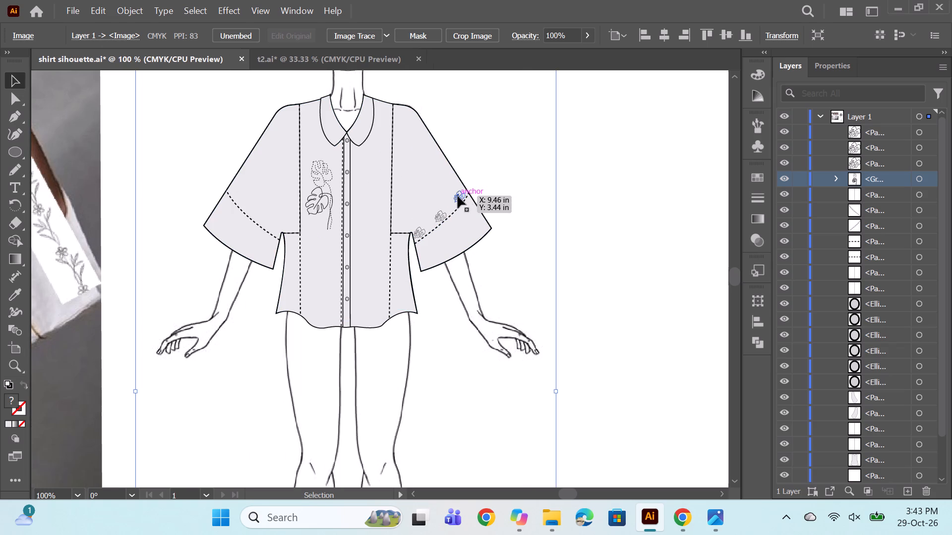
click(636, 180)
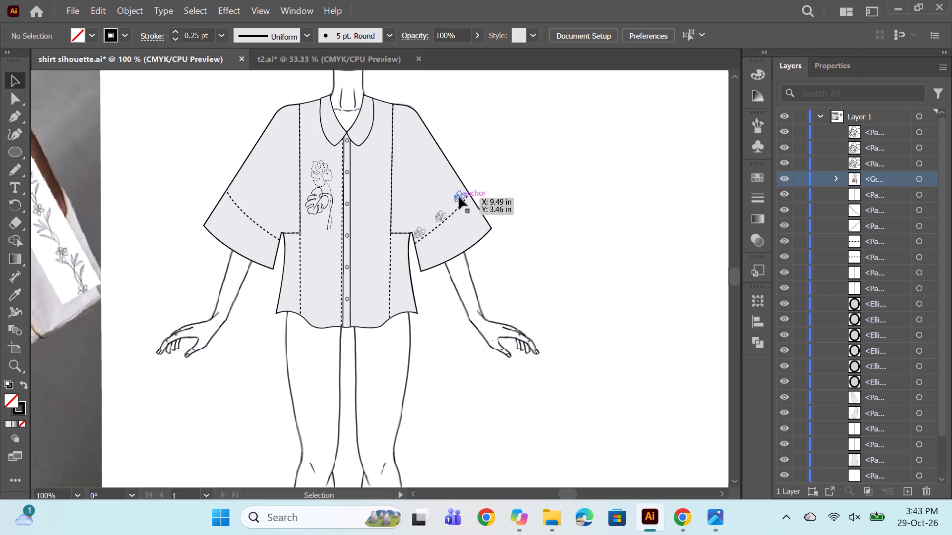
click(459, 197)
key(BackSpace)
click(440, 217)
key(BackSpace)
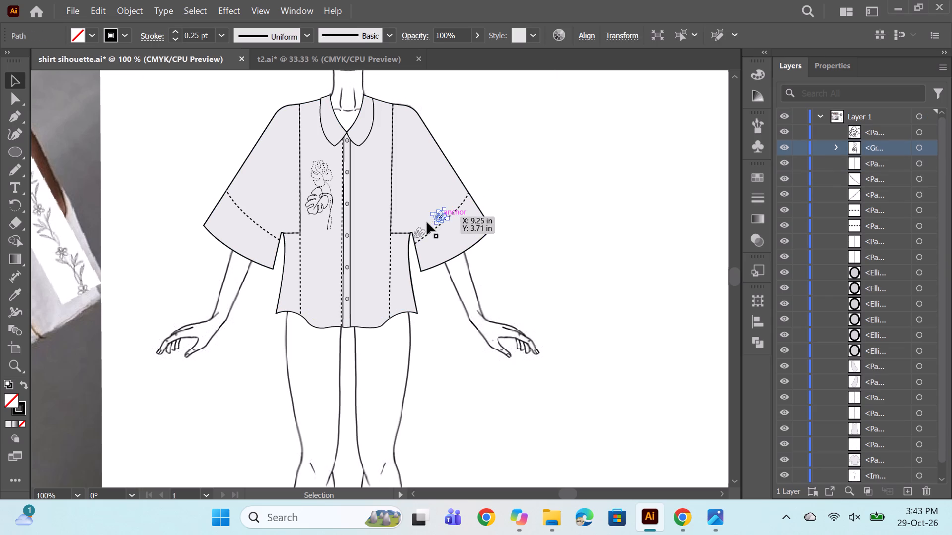
Move the remaining sleeve leaf to the top of the shirt's side panel beside the dashed seam and rotate it to tilt the opposite way.
click(419, 232)
drag(420, 232, 399, 241)
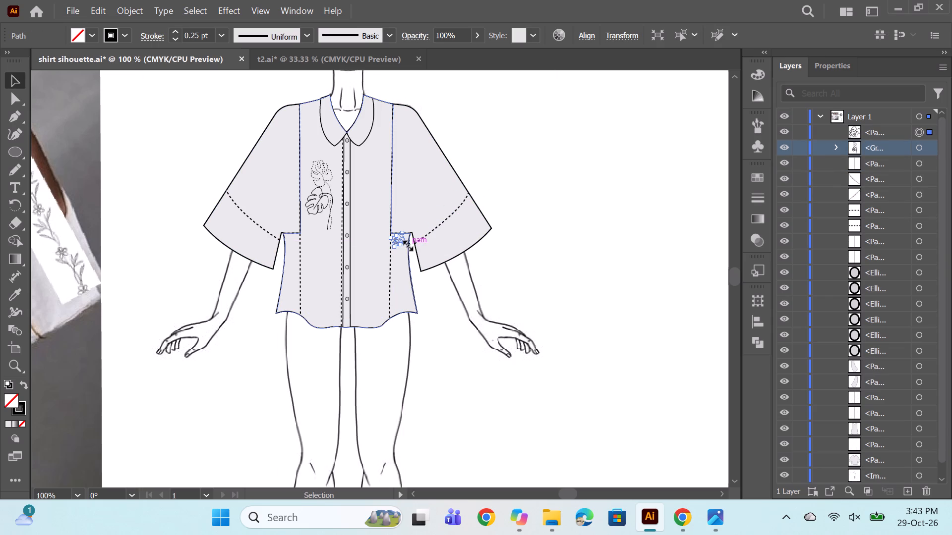
drag(410, 243, 380, 289)
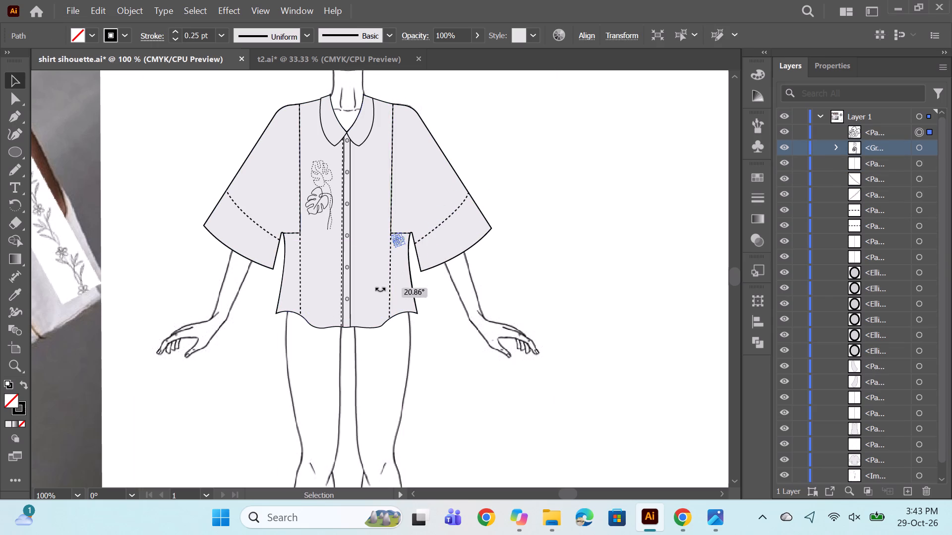
drag(380, 289, 364, 296)
alt+scroll(401, 235, up, 3)
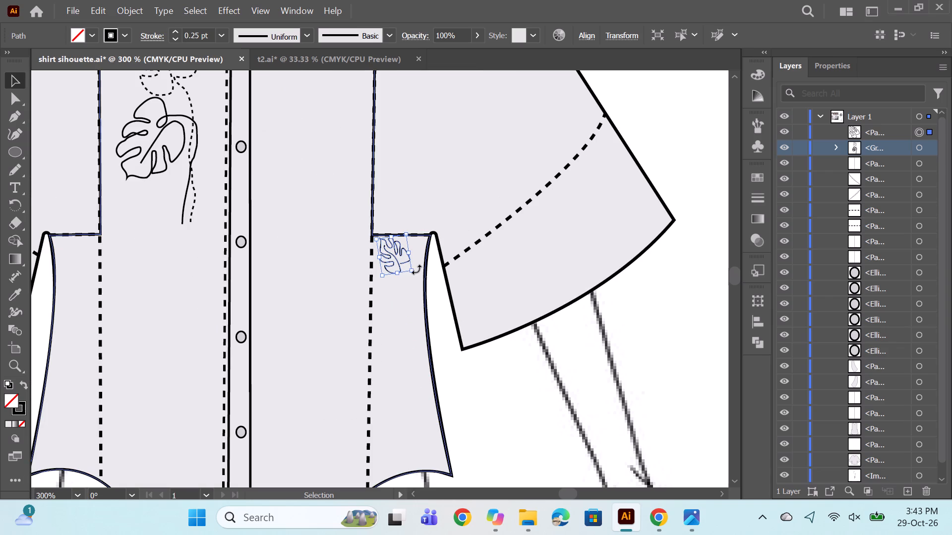
drag(415, 273, 410, 287)
key(ctrl+z)
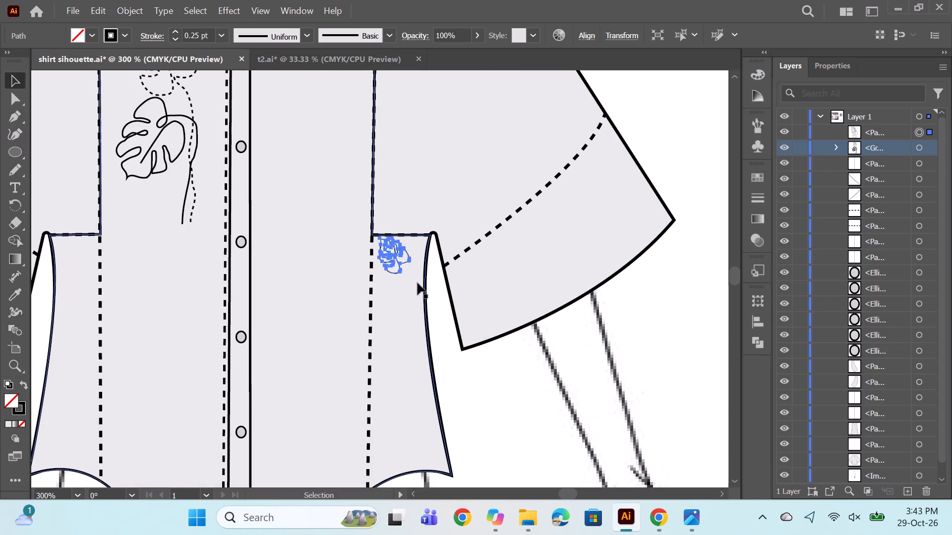
drag(416, 273, 405, 292)
drag(395, 256, 393, 264)
scroll(397, 273, down, 1)
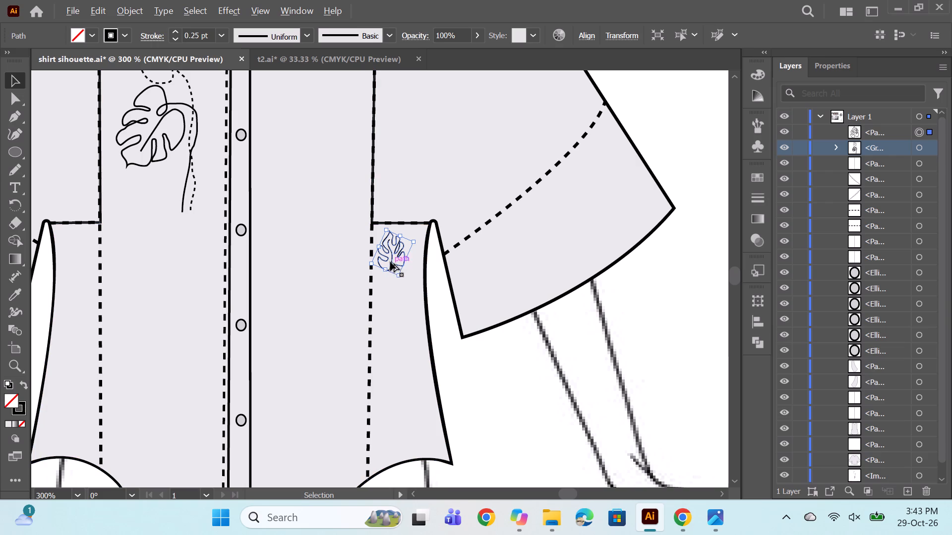
Place two copies of the leaf down the side panel, spaced about 0.43 in apart, and nudge the middle one into line.
alt+drag(390, 262, 392, 359)
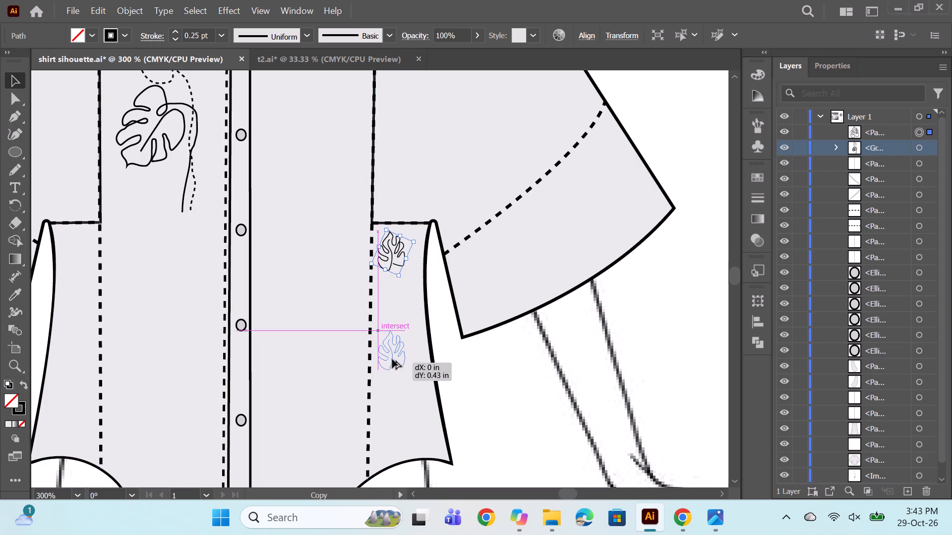
alt+drag(392, 359, 392, 355)
alt+drag(390, 348, 384, 452)
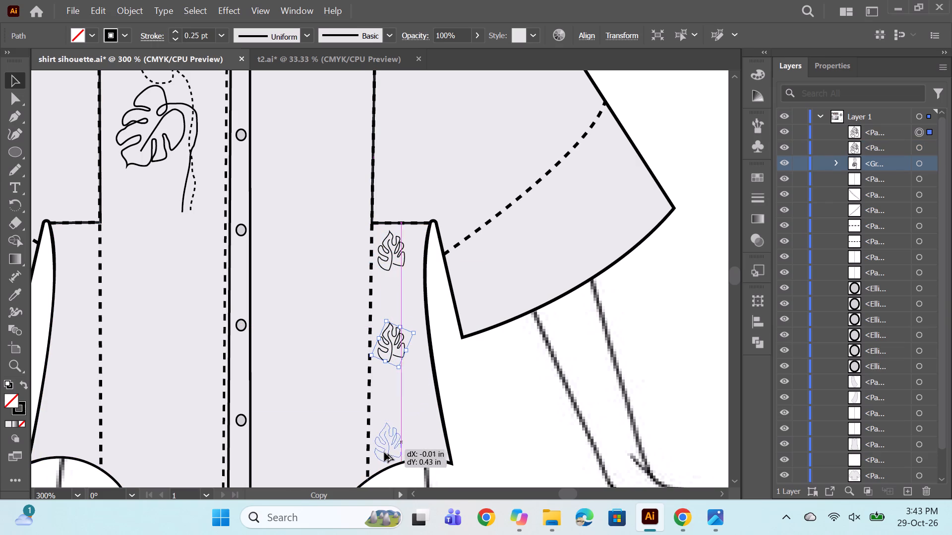
alt+drag(384, 452, 383, 451)
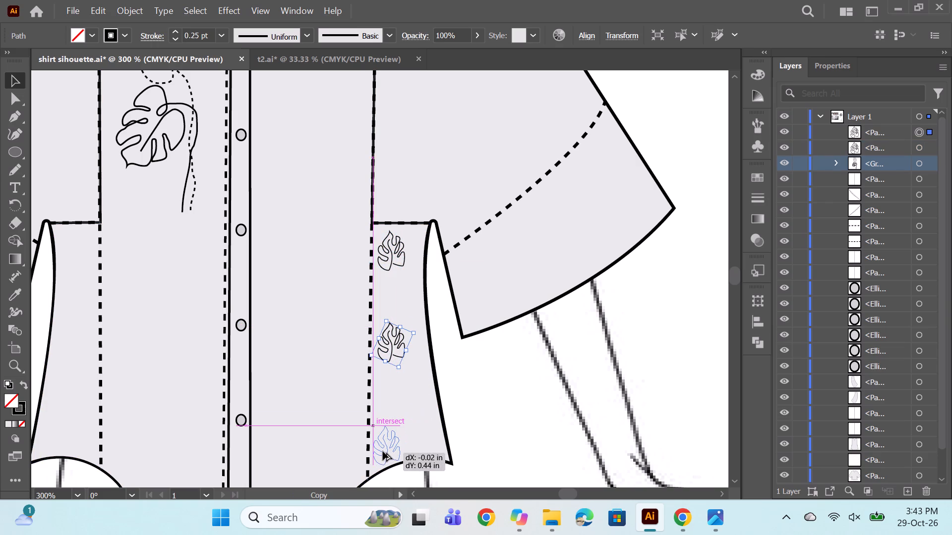
alt+drag(383, 451, 384, 449)
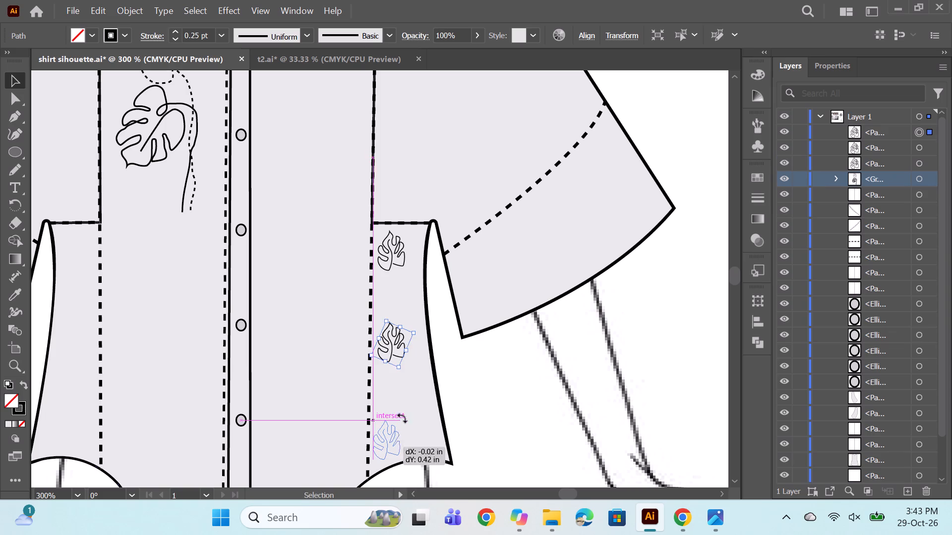
click(484, 395)
click(392, 344)
key(Down)
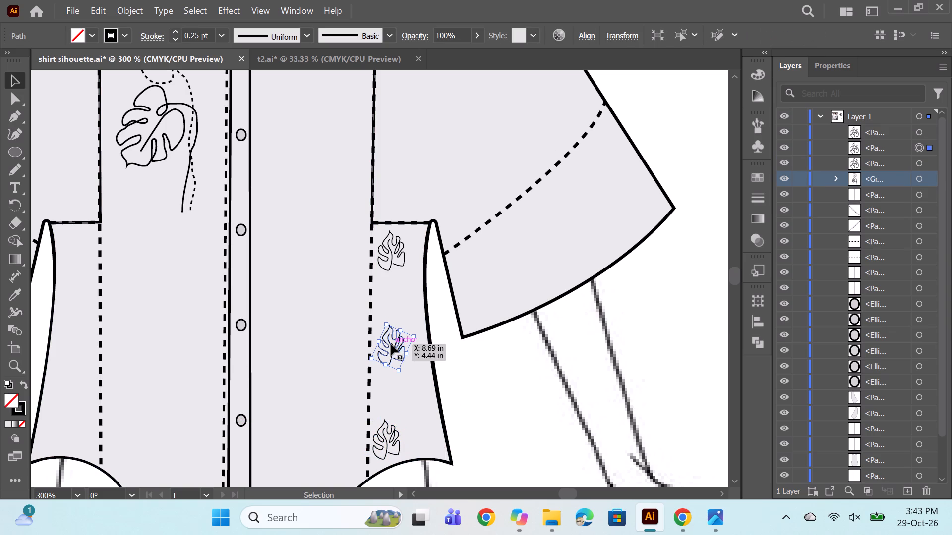
key(Left)
key(Up)
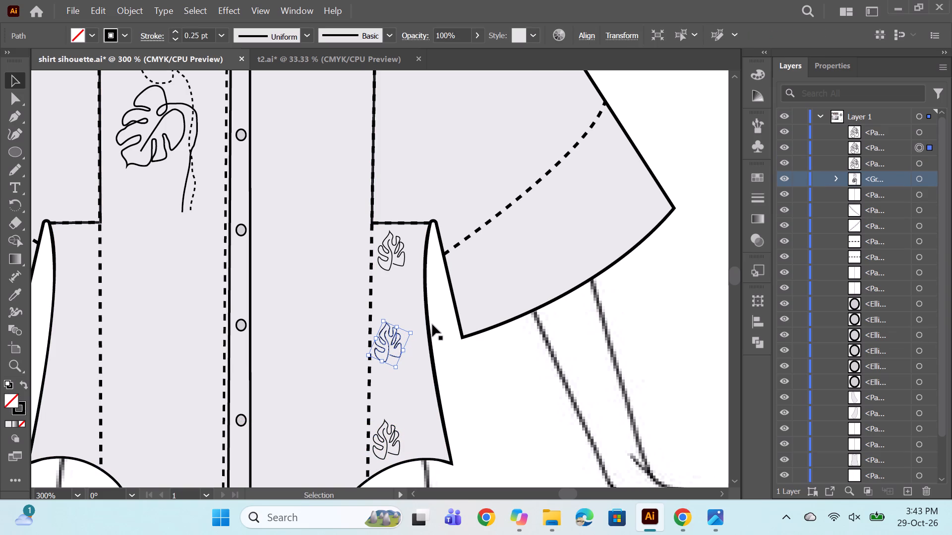
Draw a straight vertical line about 1 in long through the three leaves, from the panel's top seam to the hem.
click(682, 306)
alt+scroll(532, 302, down, 2)
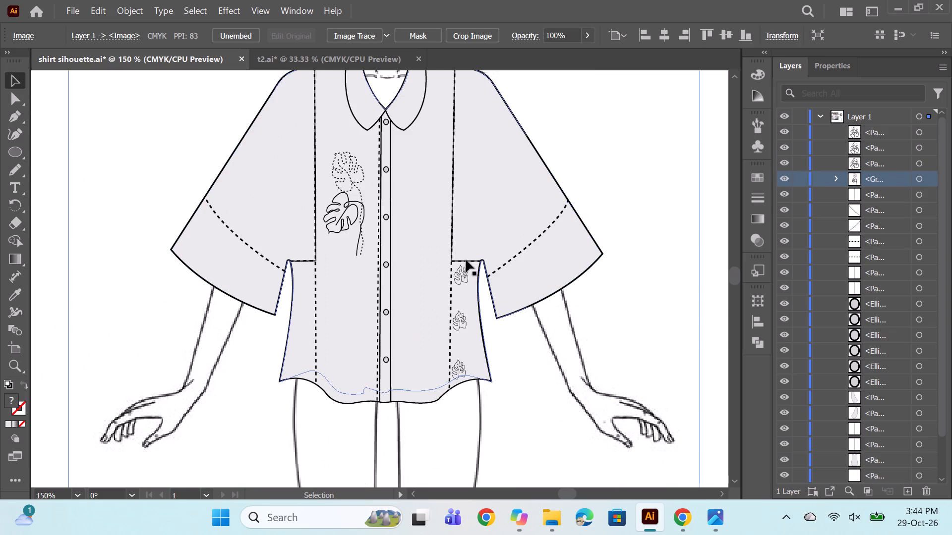
scroll(484, 299, down, 1)
alt+scroll(489, 330, down, 1)
alt+scroll(472, 282, up, 2)
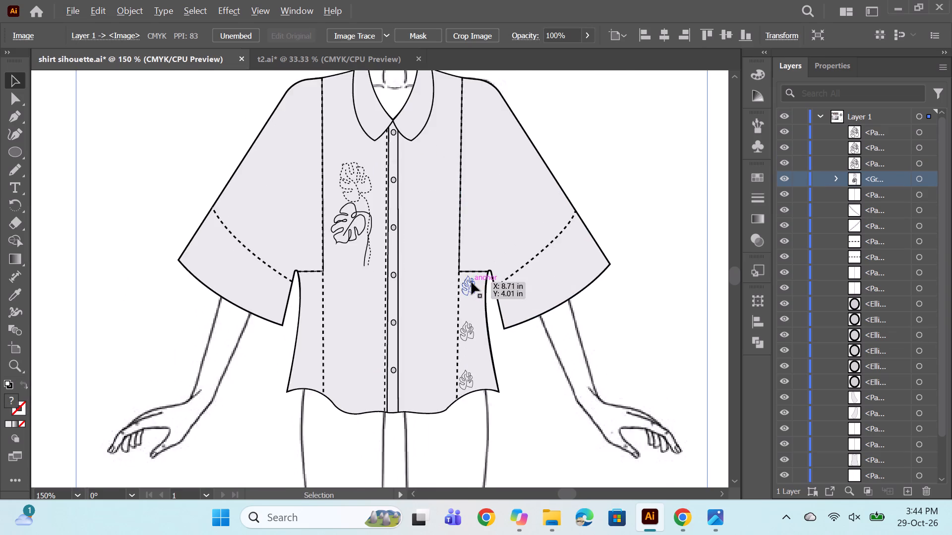
scroll(535, 176, down, 2)
click(16, 111)
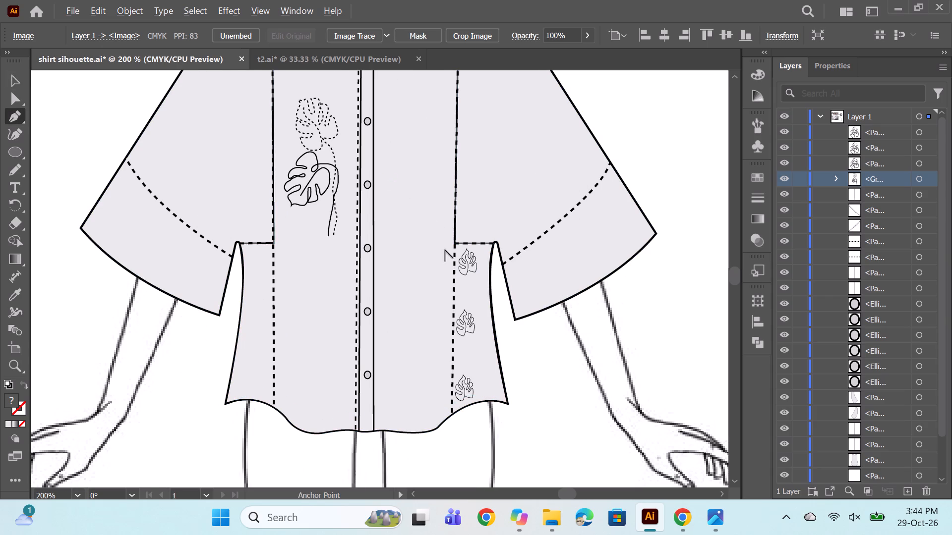
alt+scroll(446, 250, up, 1)
click(474, 241)
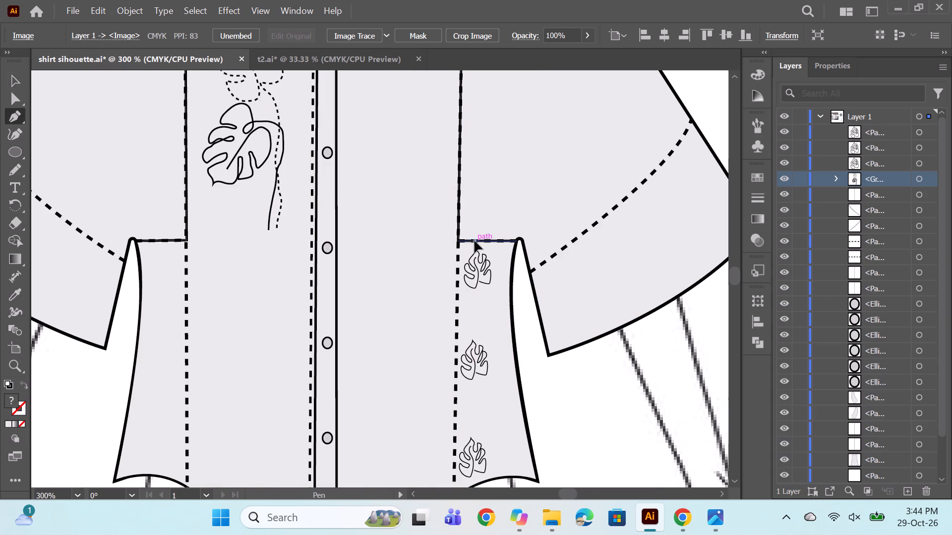
scroll(494, 297, down, 3)
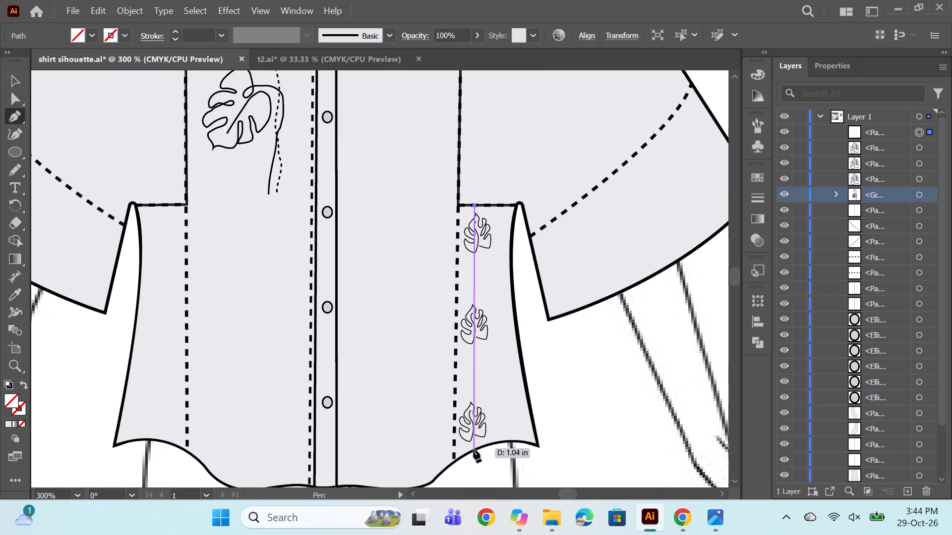
click(474, 449)
Give the new line a 0.75 pt dashed stroke with a 2 pt dash.
click(757, 204)
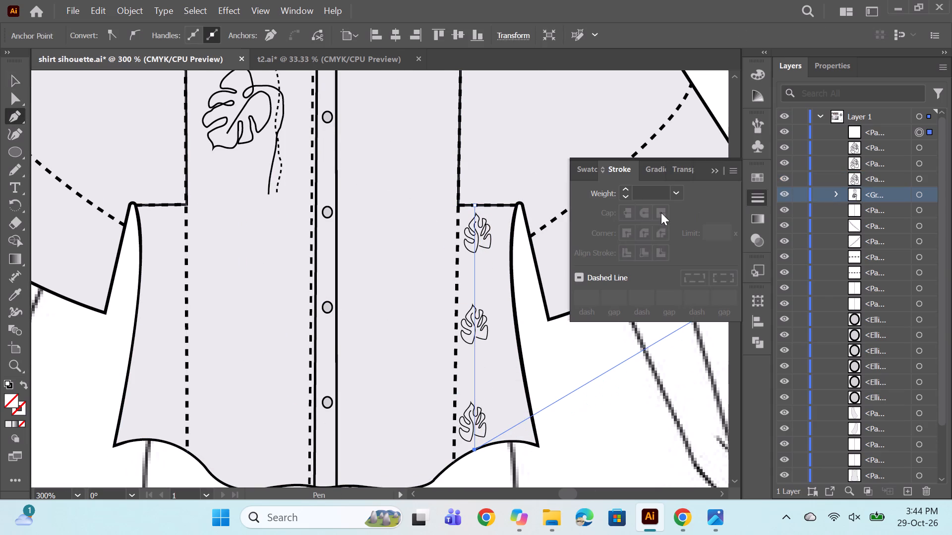
triple_click(628, 189)
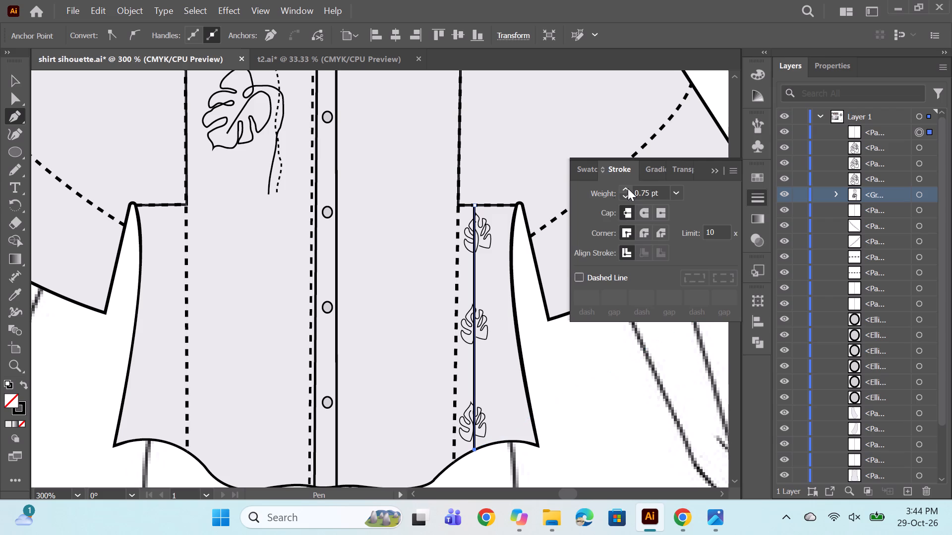
click(583, 278)
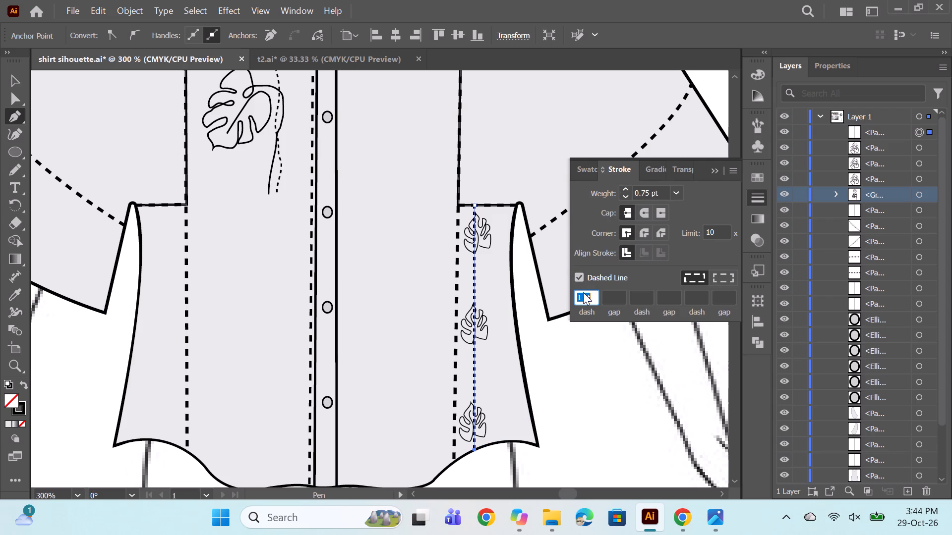
click(581, 299)
click(581, 299)
key(2)
key(Return)
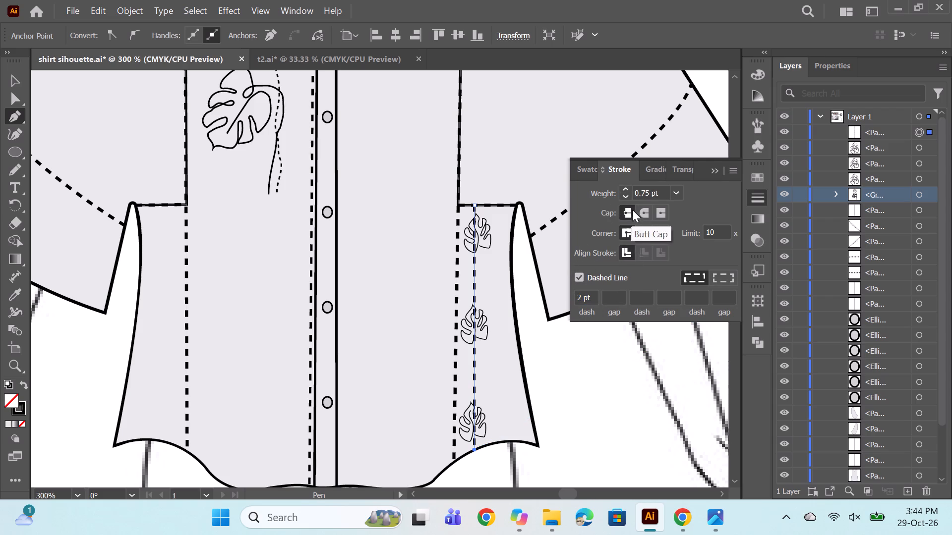
click(628, 191)
ctrl+click(610, 355)
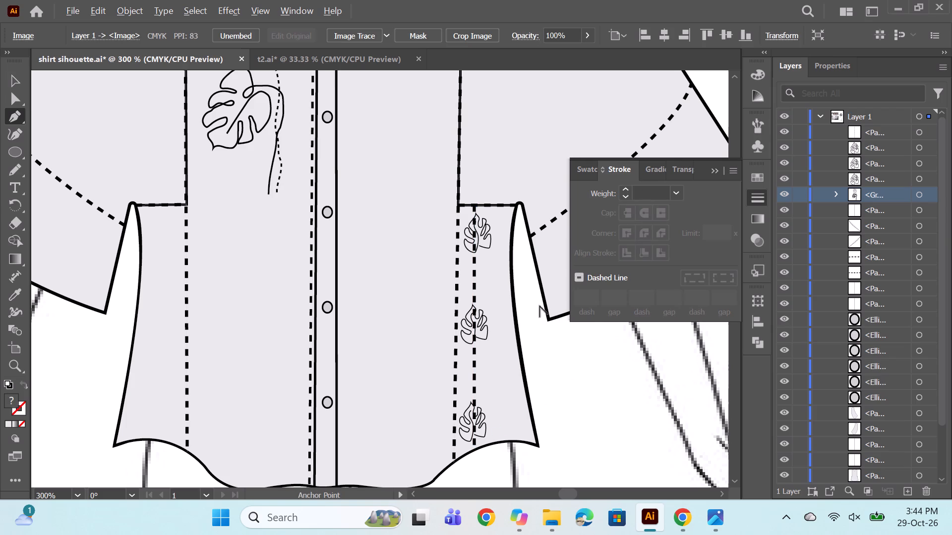
Move the dashed line below the three leaf paths in the layer's stacking order.
drag(874, 128, 872, 185)
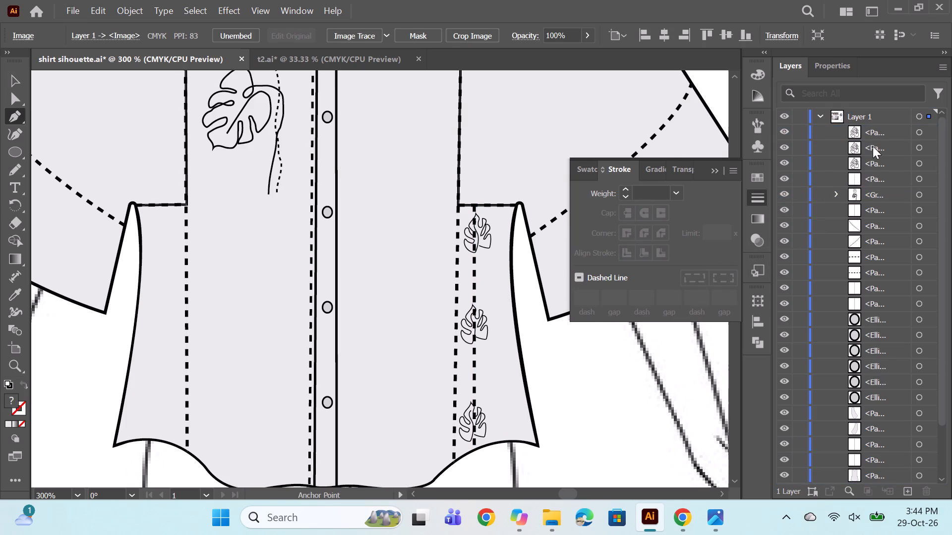
click(918, 131)
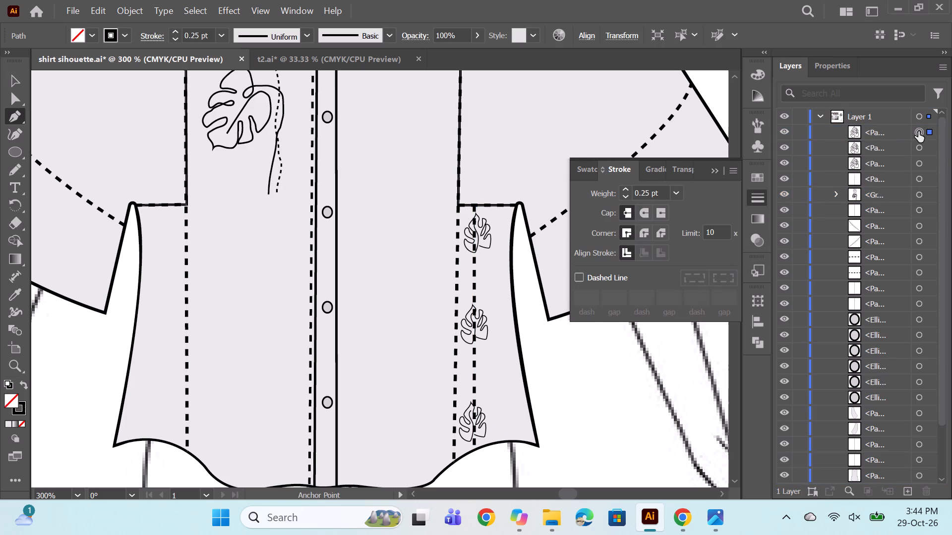
ctrl+click(601, 414)
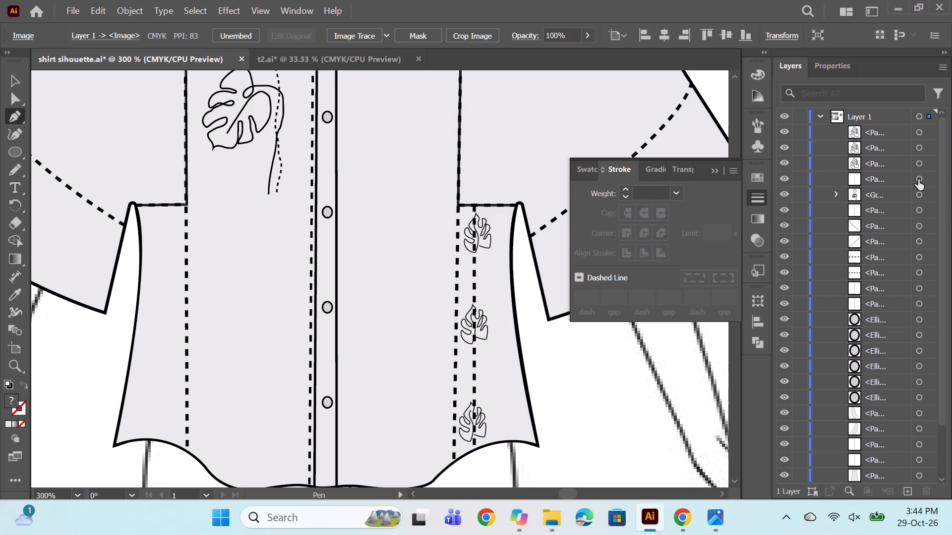
Reduce the stroke weight of the dashed line running through the leaves.
click(918, 179)
click(624, 194)
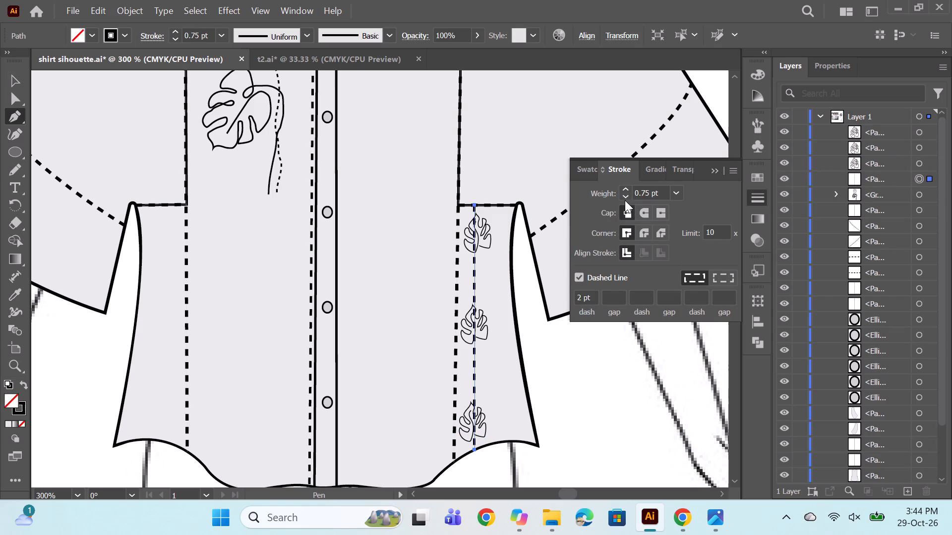
click(625, 198)
ctrl+click(555, 400)
click(711, 168)
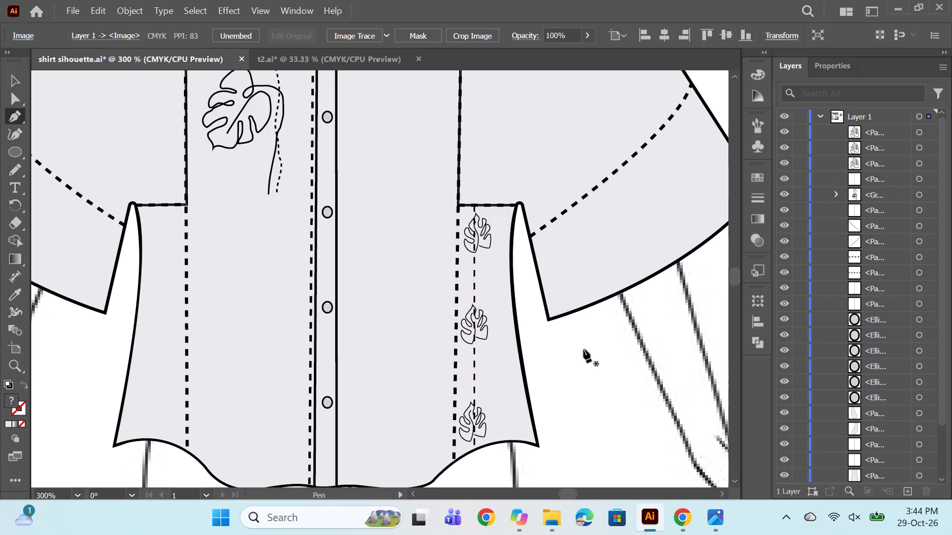
ctrl+click(583, 354)
Select the three side-panel leaves with their dashed line and make a mirrored copy using Reflect.
alt+scroll(584, 309, down, 3)
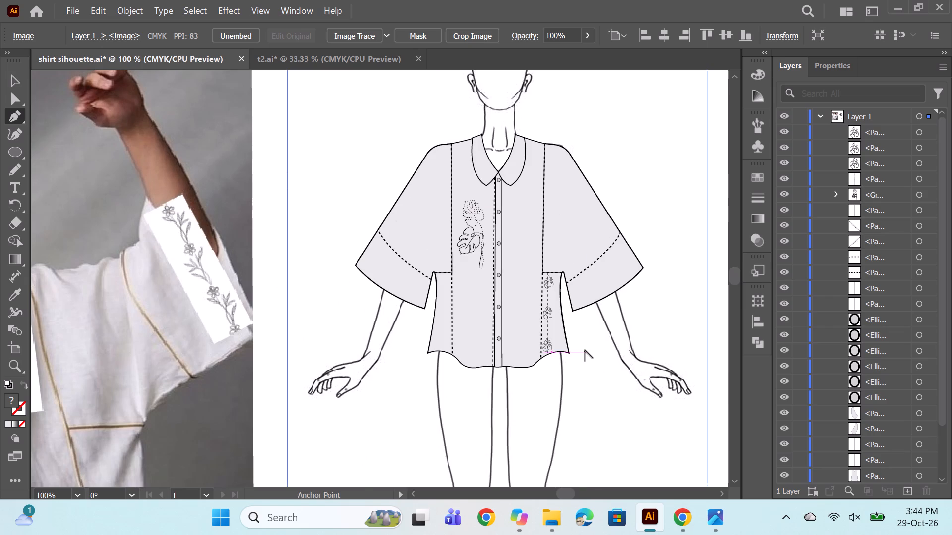
alt+scroll(585, 350, down, 1)
key(space)
key(space)
drag(603, 404, 529, 383)
alt+scroll(540, 277, up, 1)
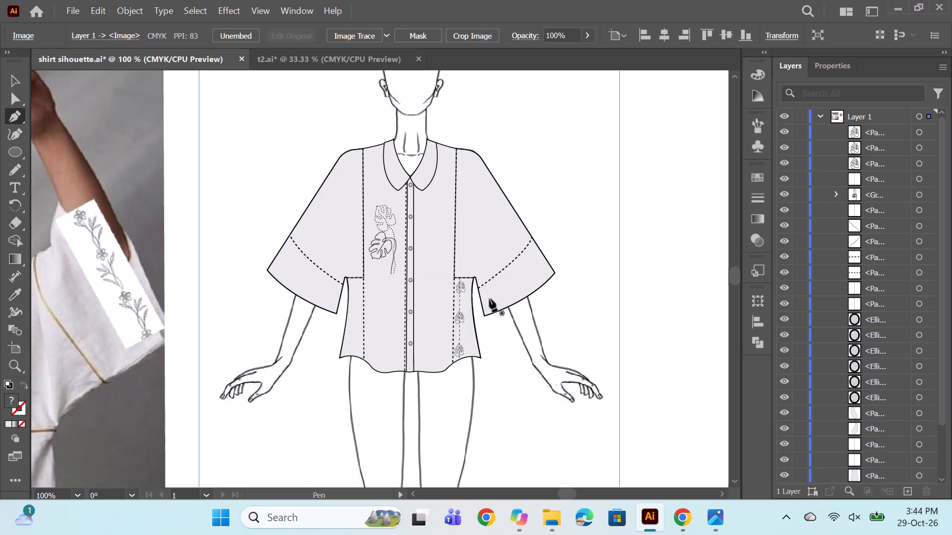
alt+scroll(489, 299, up, 2)
click(926, 131)
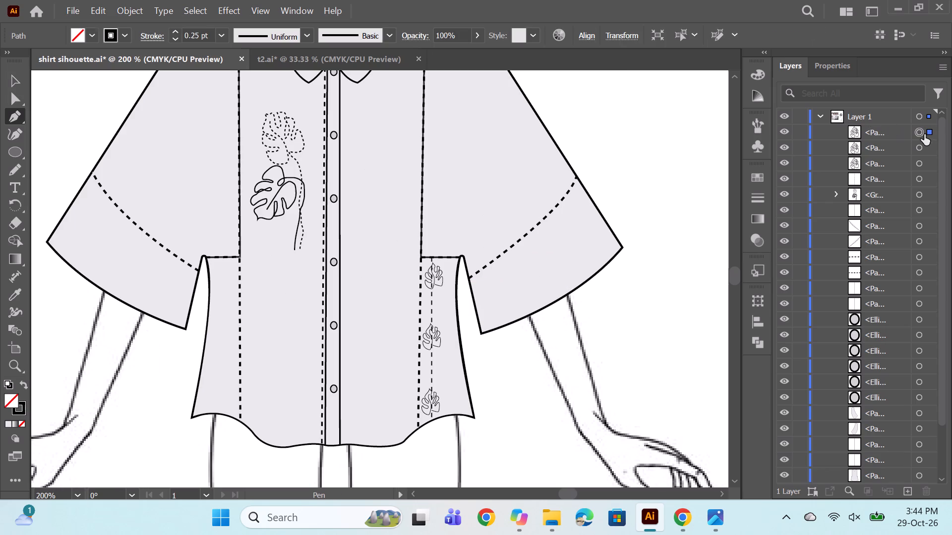
ctrl+click(921, 145)
ctrl+click(923, 162)
ctrl+click(923, 181)
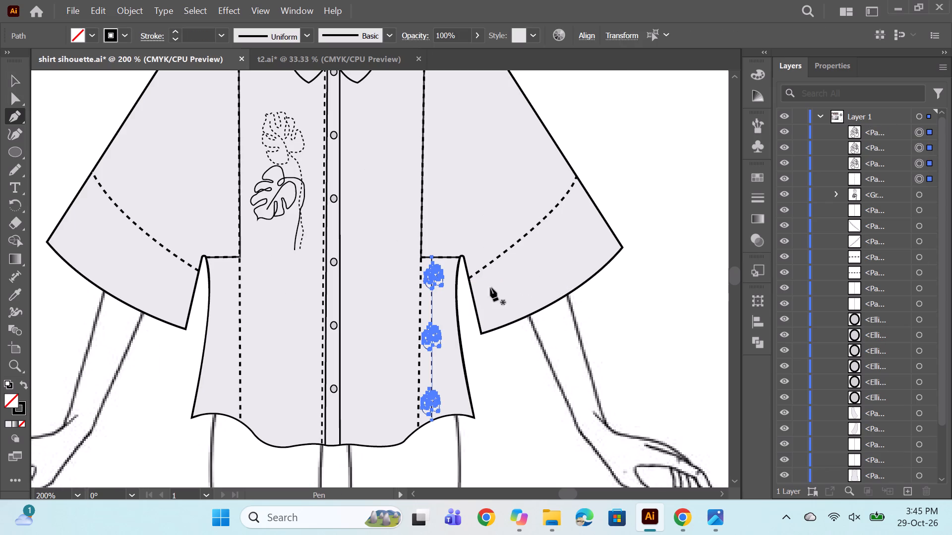
click(15, 85)
right_click(442, 329)
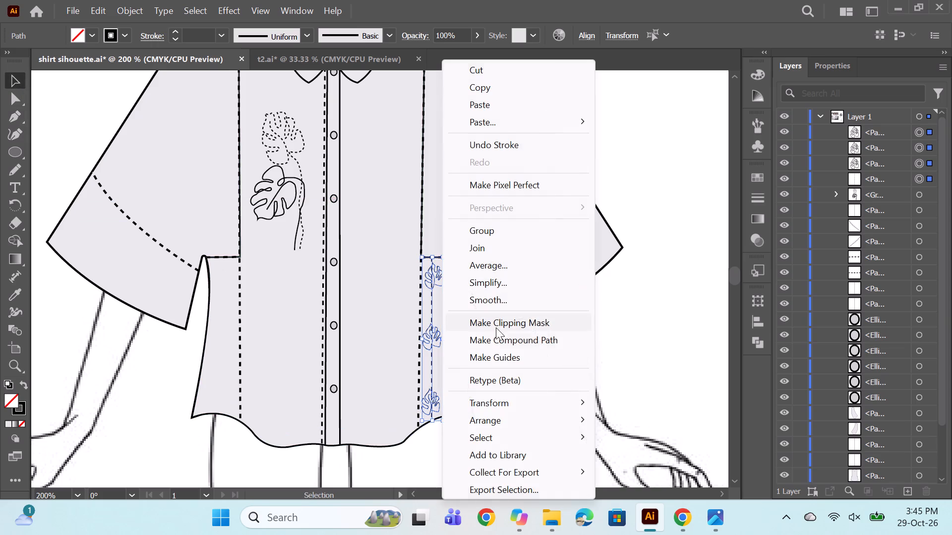
click(517, 397)
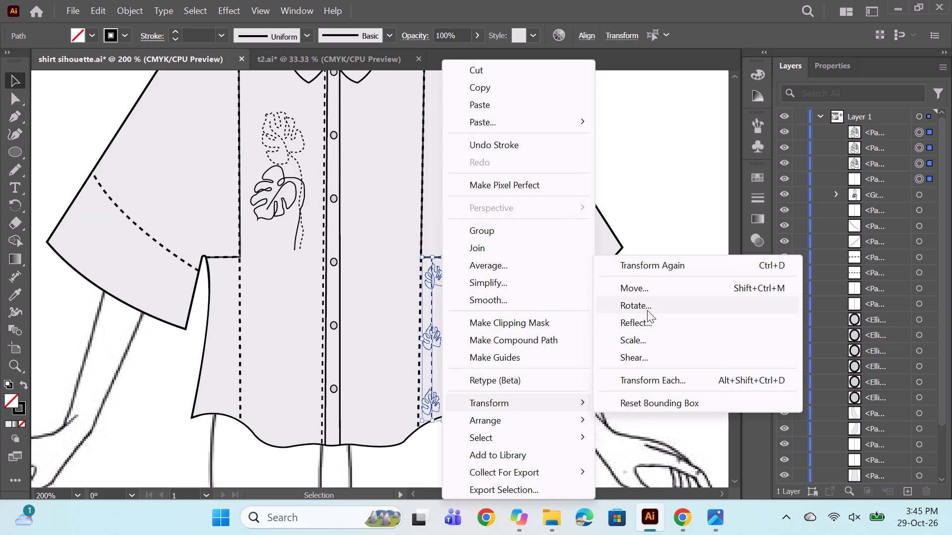
click(644, 320)
click(415, 345)
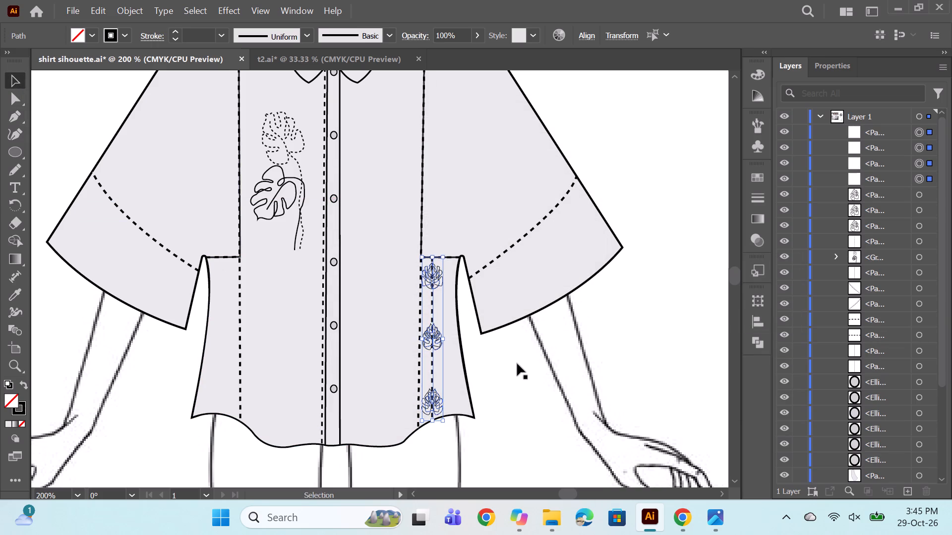
Move the mirrored leaf strip across the shirt onto the opposite side panel, right beside that panel's dashed seam.
key(shift+Left)
key(shift+Left)
key(shift+Left)
key(shift+Left)
key(shift+Left)
key(shift+Left)
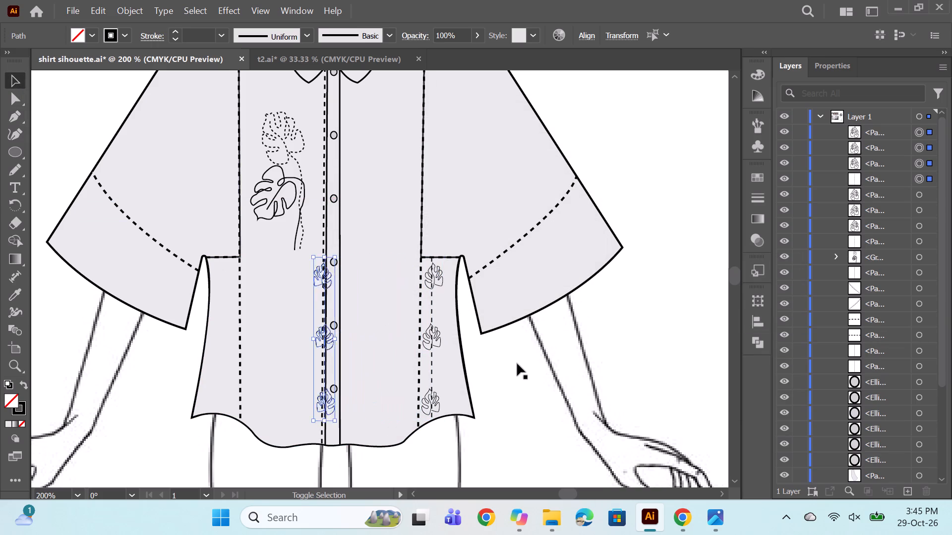
key(shift+Left)
key(shift+Left)
key(shift+Left)
key(shift+Left)
key(Right)
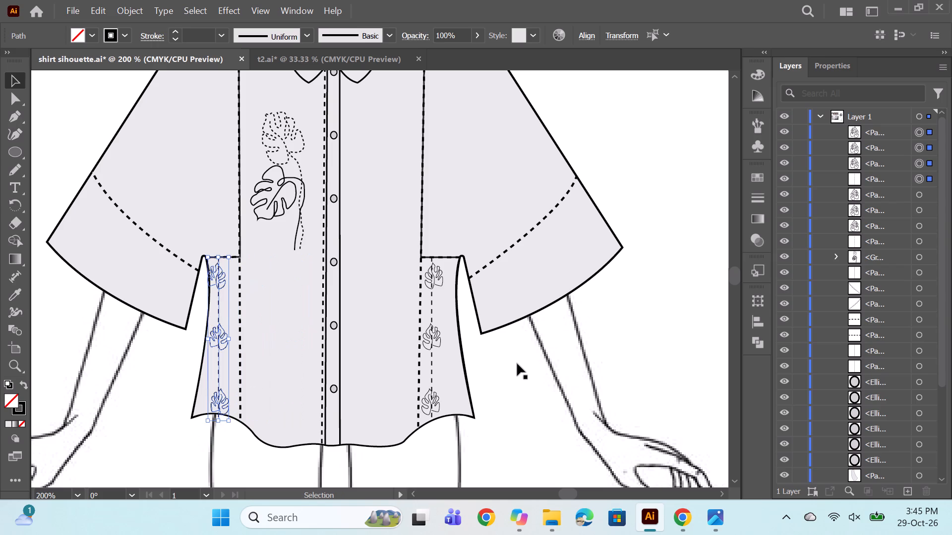
key(Right)
key(Right)
key(Right)
key(Right)
key(Right)
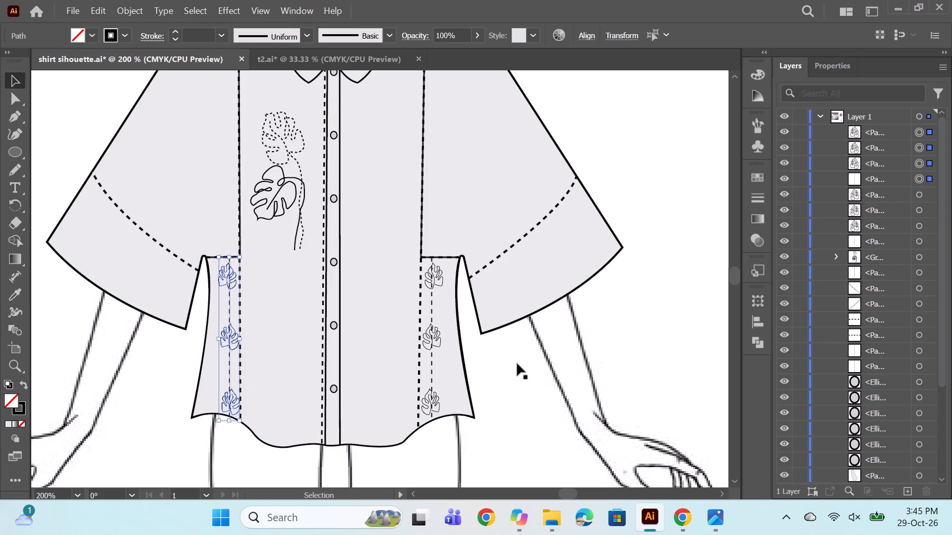
ctrl+click(628, 176)
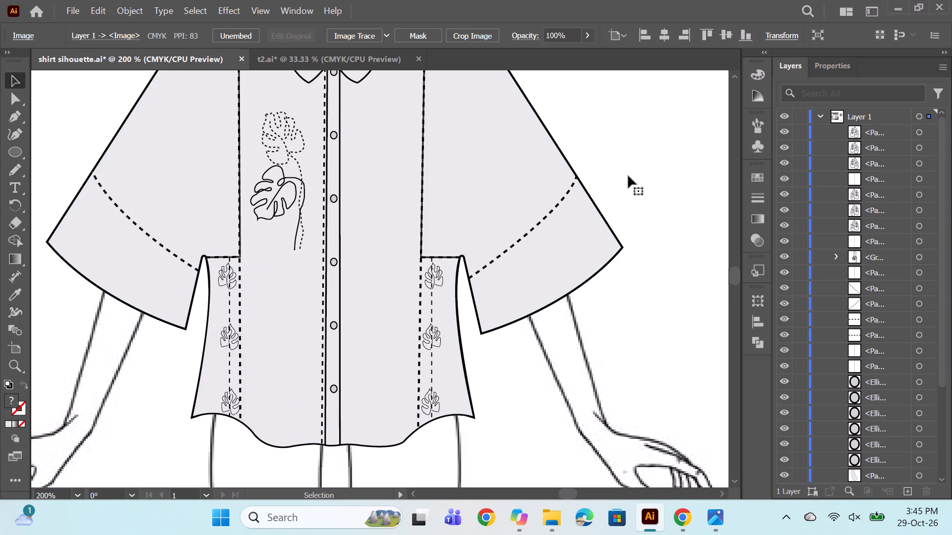
Reselect the mirrored strip's three leaves and dashed line and nudge them slightly outward, away from the dashed seam.
alt+scroll(315, 216, down, 1)
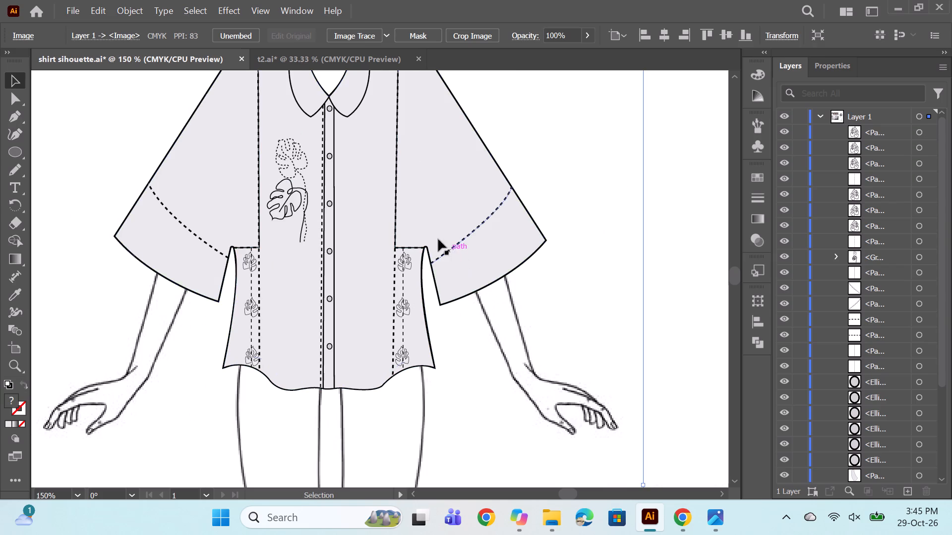
alt+scroll(430, 228, down, 1)
click(920, 136)
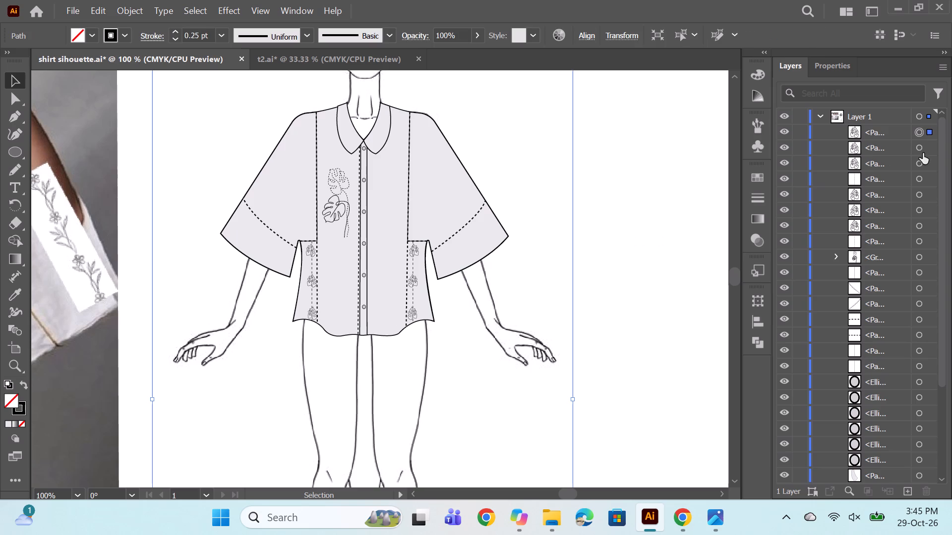
shift+click(919, 175)
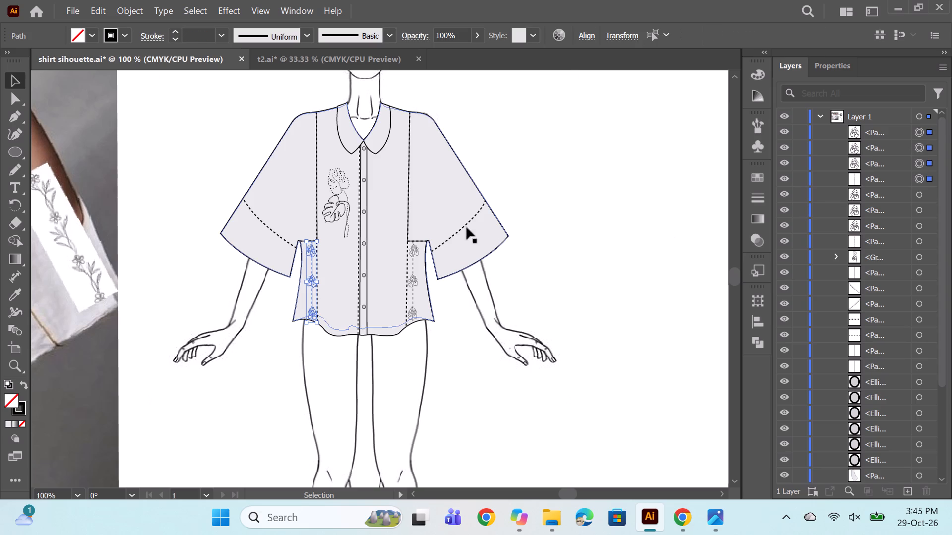
alt+scroll(339, 233, up, 1)
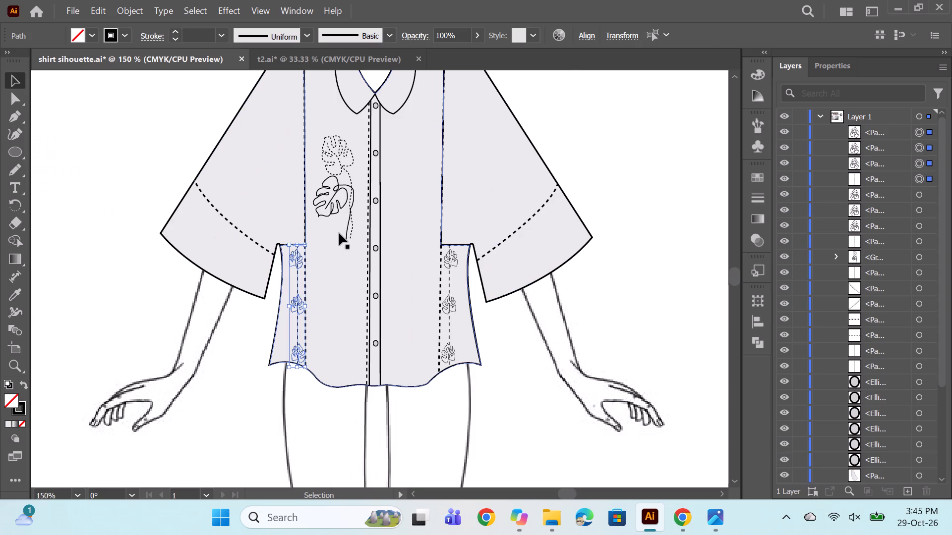
key(Left)
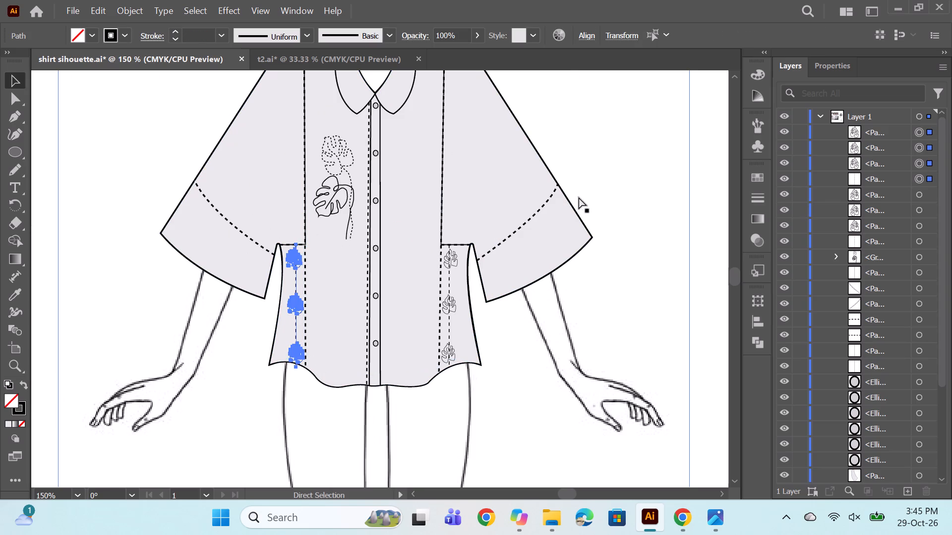
ctrl+click(611, 194)
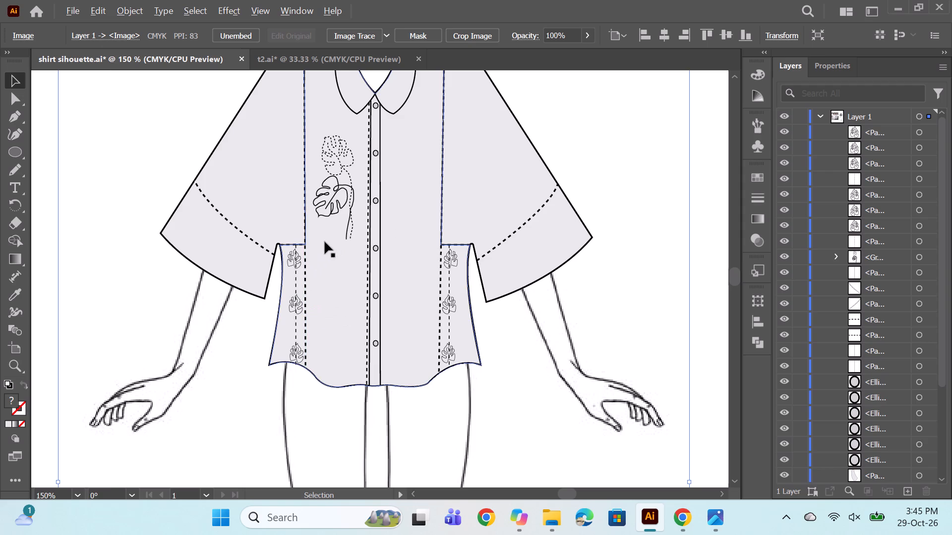
alt+scroll(325, 242, down, 1)
ctrl+click(591, 221)
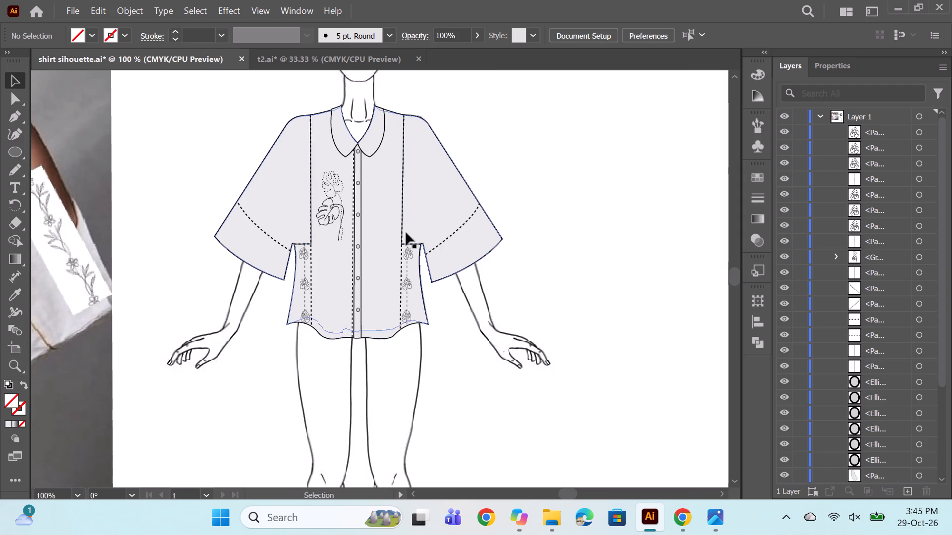
Examine the shirt drawing's sleeves and dashed sleeve seams against the floral sleeve strip in the reference photo.
alt+scroll(397, 232, down, 2)
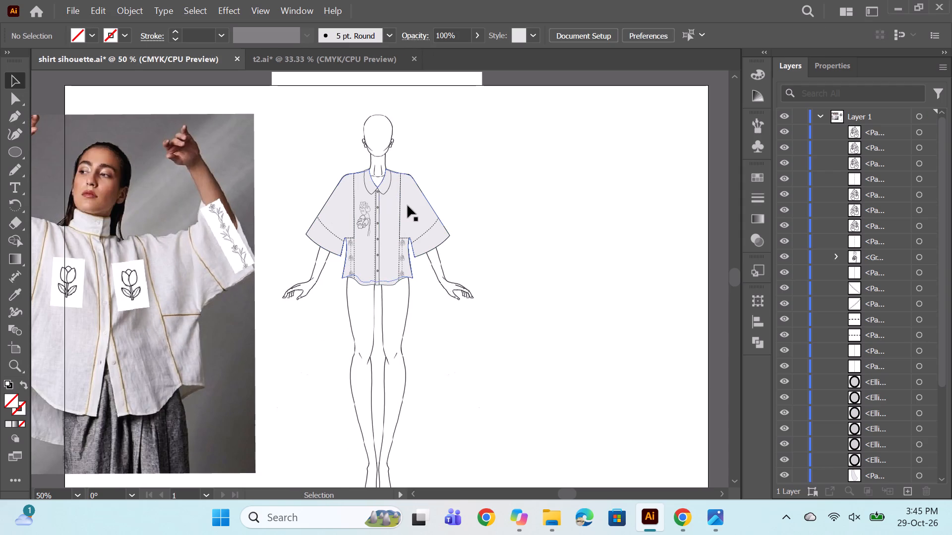
alt+scroll(408, 206, up, 1)
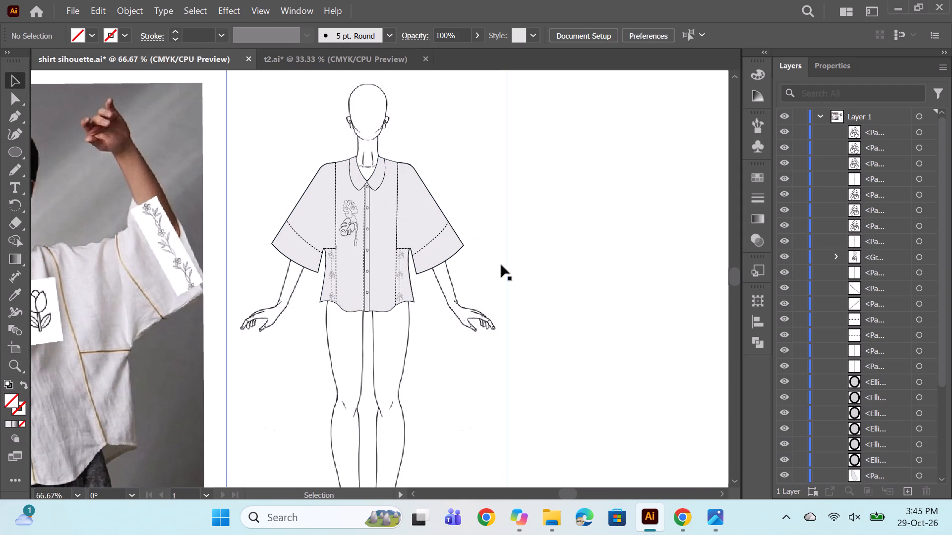
scroll(449, 242, up, 1)
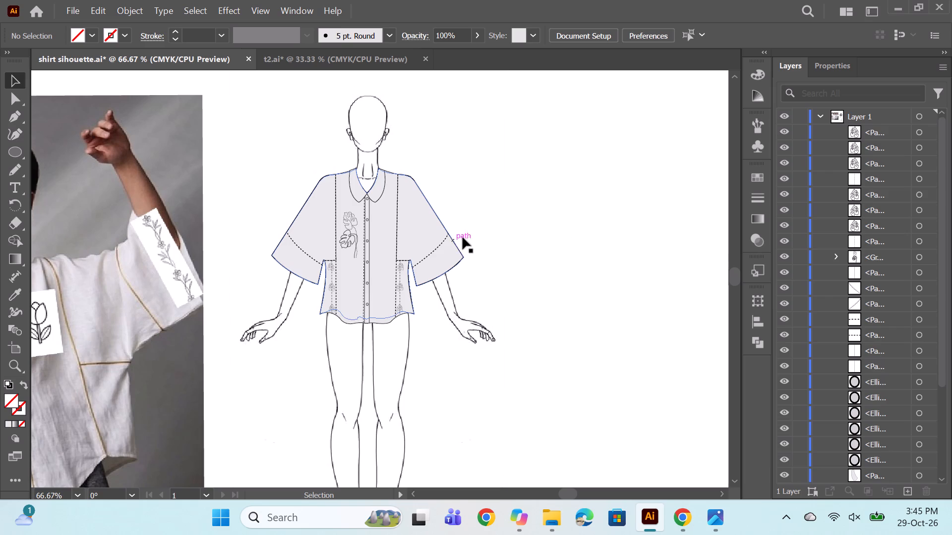
scroll(468, 236, down, 1)
alt+scroll(480, 232, down, 1)
alt+scroll(437, 212, up, 2)
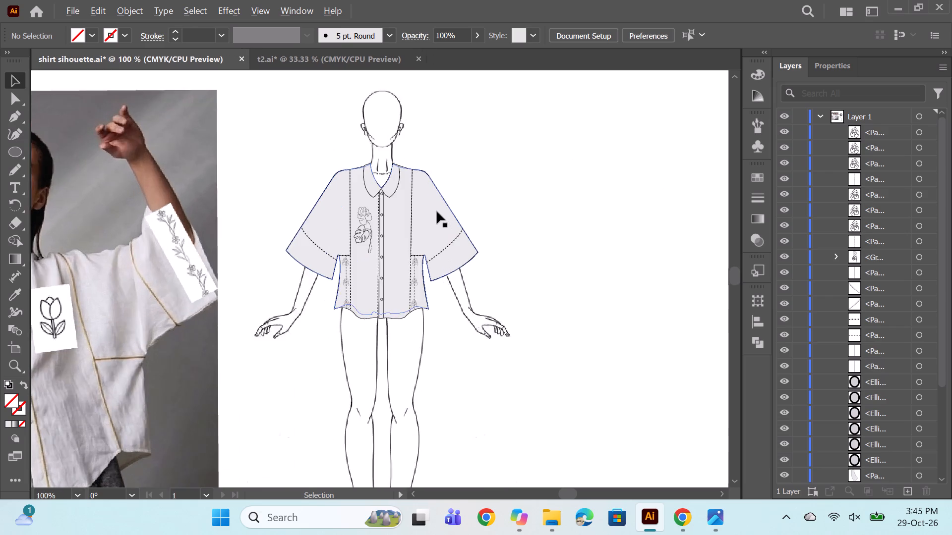
key(space)
key(space)
key(space)
drag(580, 295, 485, 286)
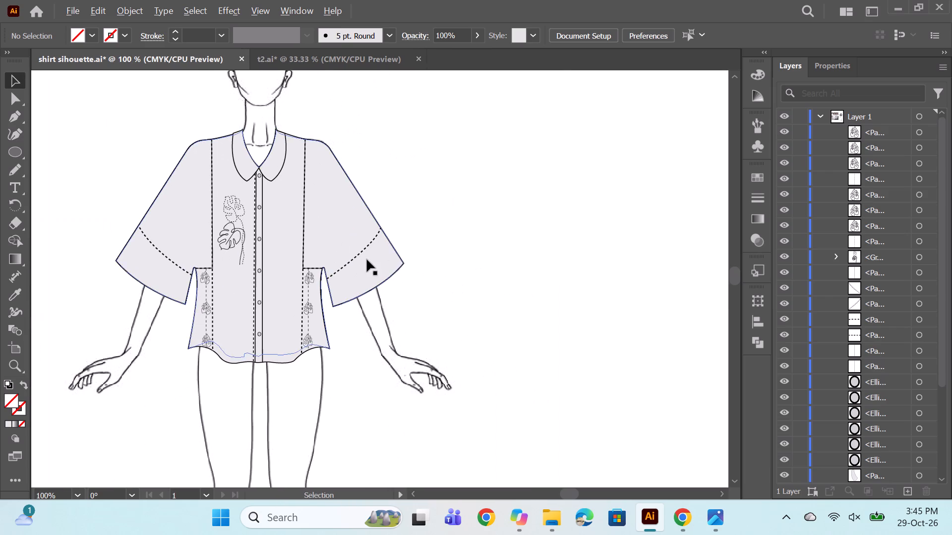
alt+scroll(367, 260, up, 1)
click(18, 113)
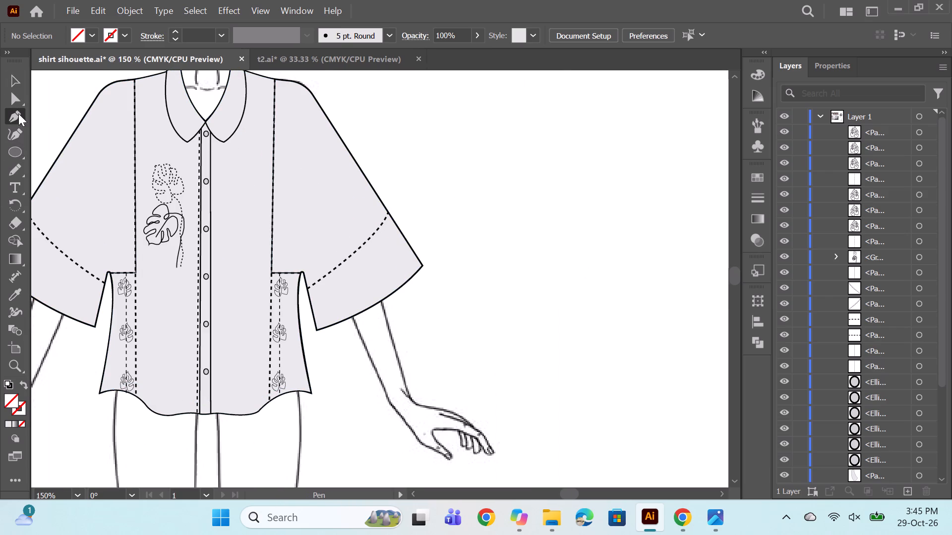
alt+scroll(385, 224, up, 2)
alt+scroll(366, 301, down, 1)
alt+scroll(336, 352, up, 1)
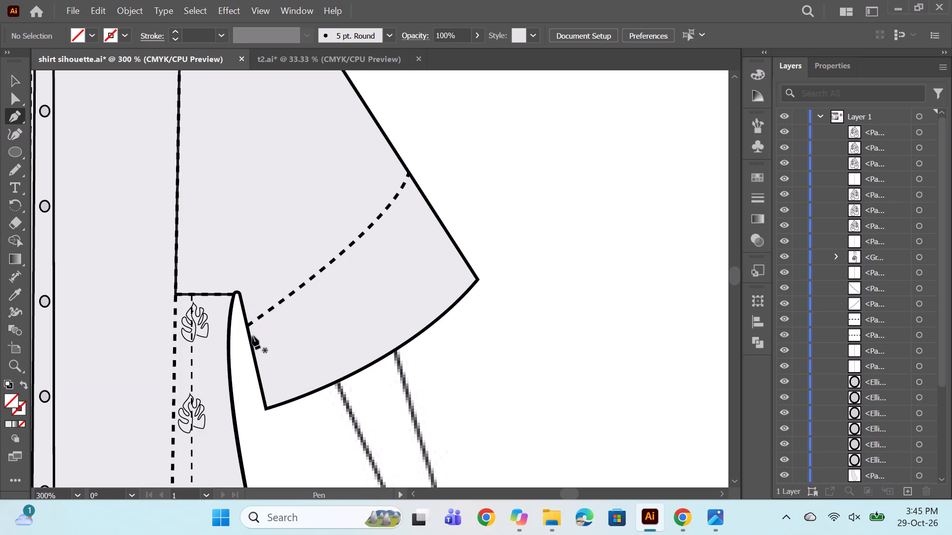
alt+scroll(252, 336, down, 5)
ctrl+click(494, 297)
key(space)
drag(402, 296, 590, 242)
alt+scroll(452, 246, up, 1)
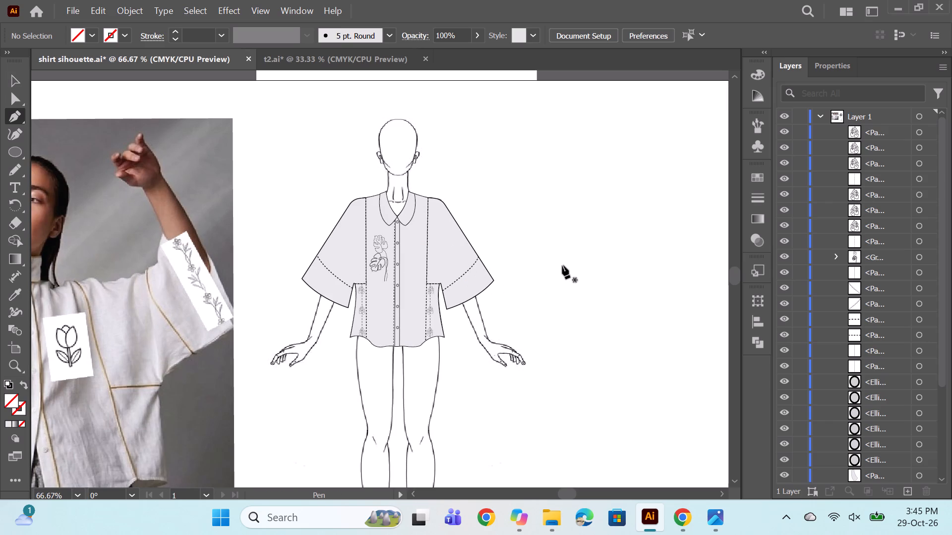
scroll(558, 264, down, 1)
alt+scroll(551, 260, down, 1)
alt+scroll(494, 267, up, 2)
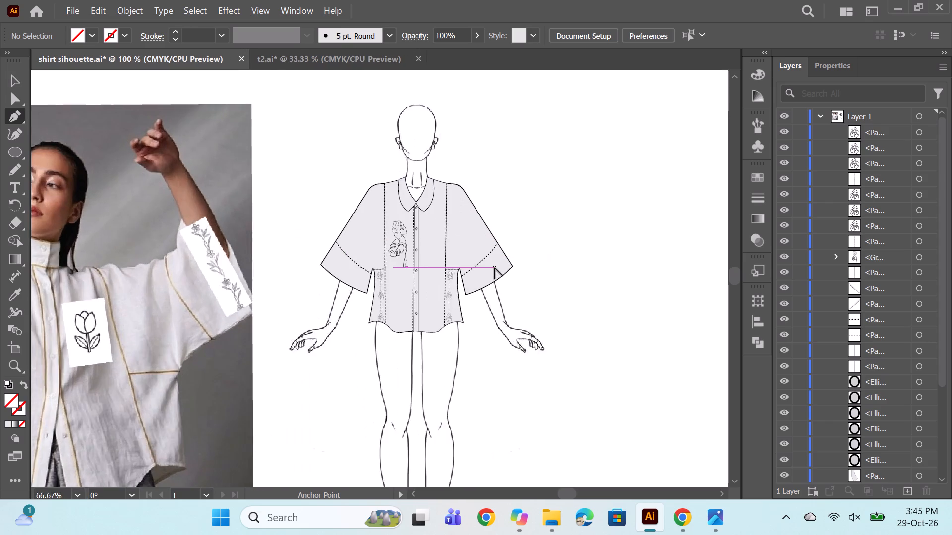
alt+scroll(494, 267, up, 1)
alt+scroll(494, 267, down, 1)
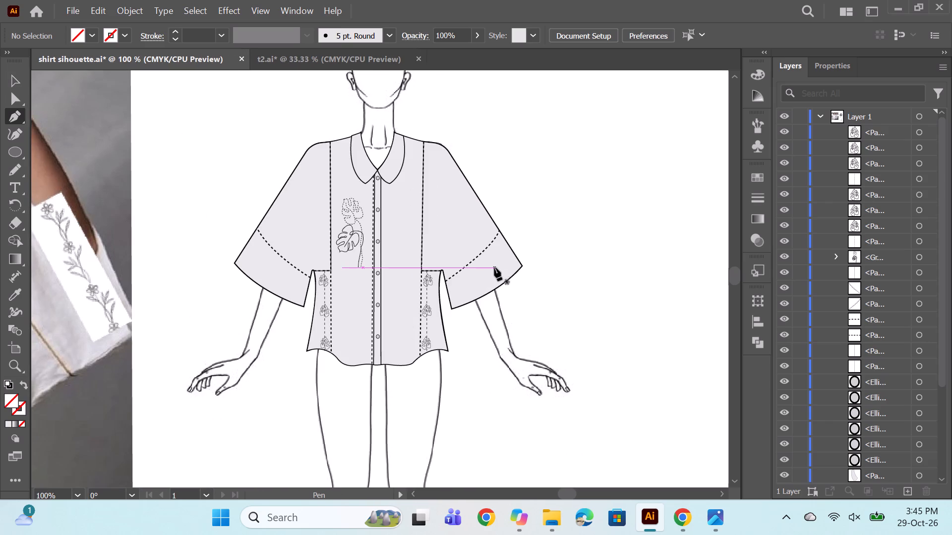
alt+scroll(485, 238, down, 2)
alt+scroll(417, 199, up, 2)
key(space)
key(space)
key(space)
key(space)
key(space)
key(space)
drag(612, 267, 511, 237)
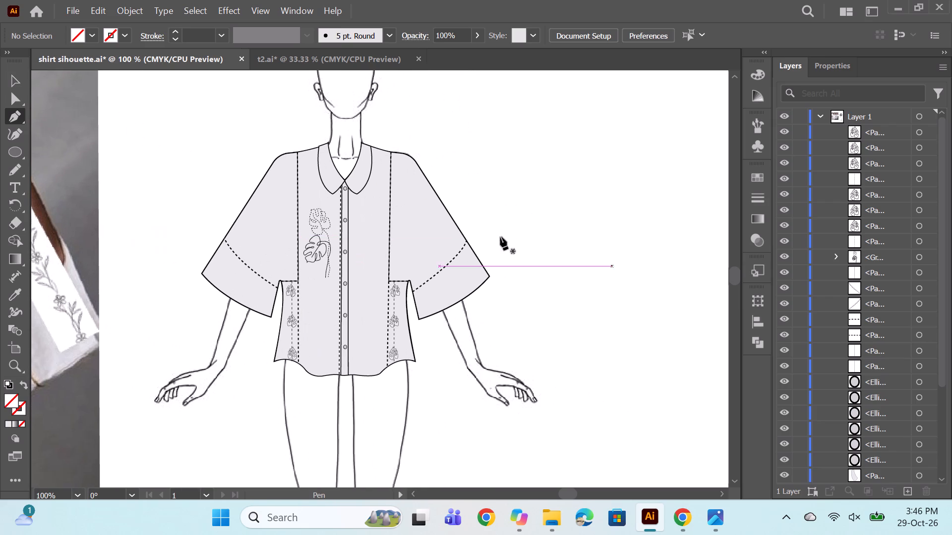
alt+scroll(461, 248, up, 2)
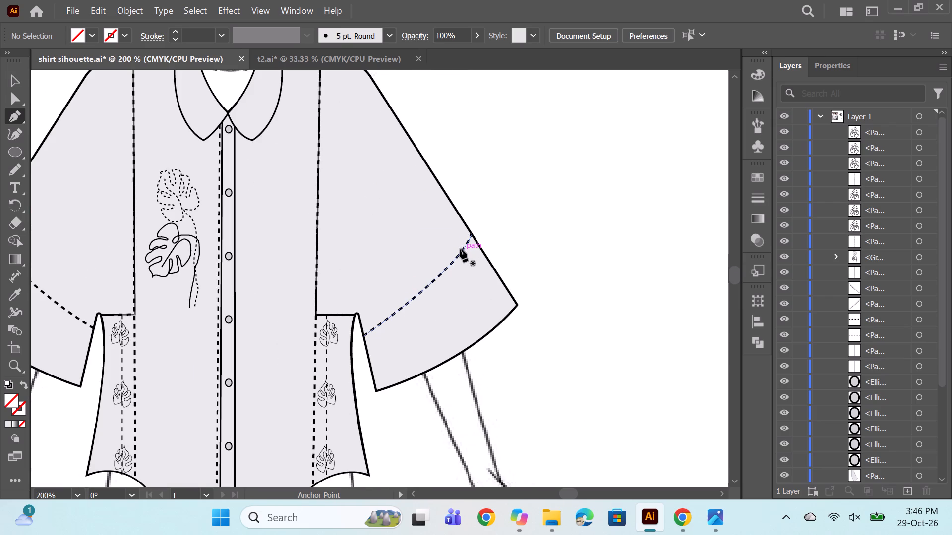
alt+scroll(433, 297, down, 3)
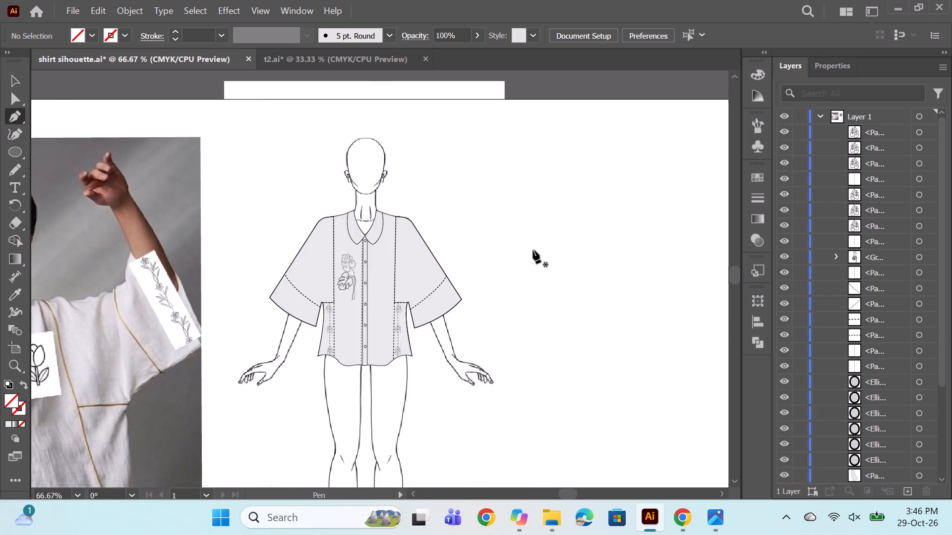
key(space)
key(space)
key(space)
key(space)
key(space)
key(space)
key(space)
key(space)
key(space)
key(space)
key(space)
key(space)
key(space)
key(space)
key(space)
key(space)
key(space)
key(space)
key(space)
key(space)
drag(527, 250, 665, 212)
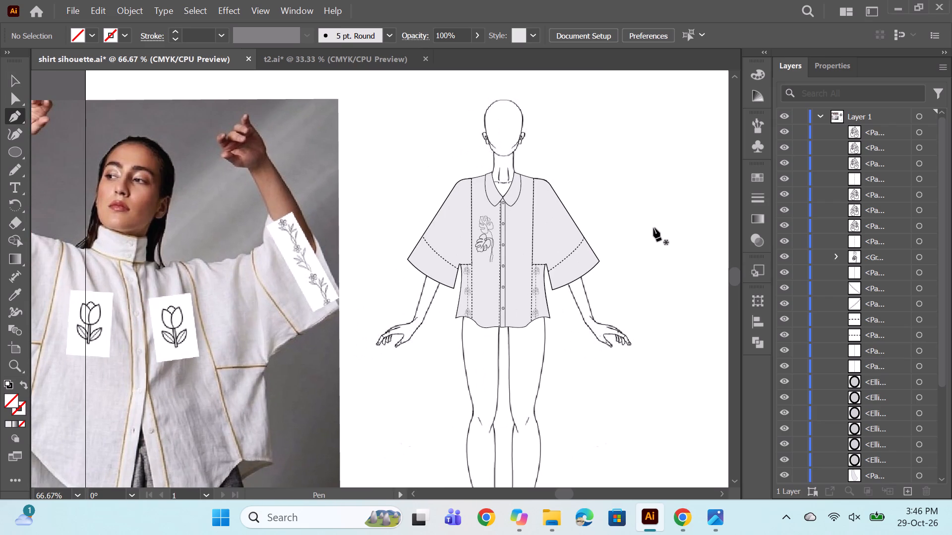
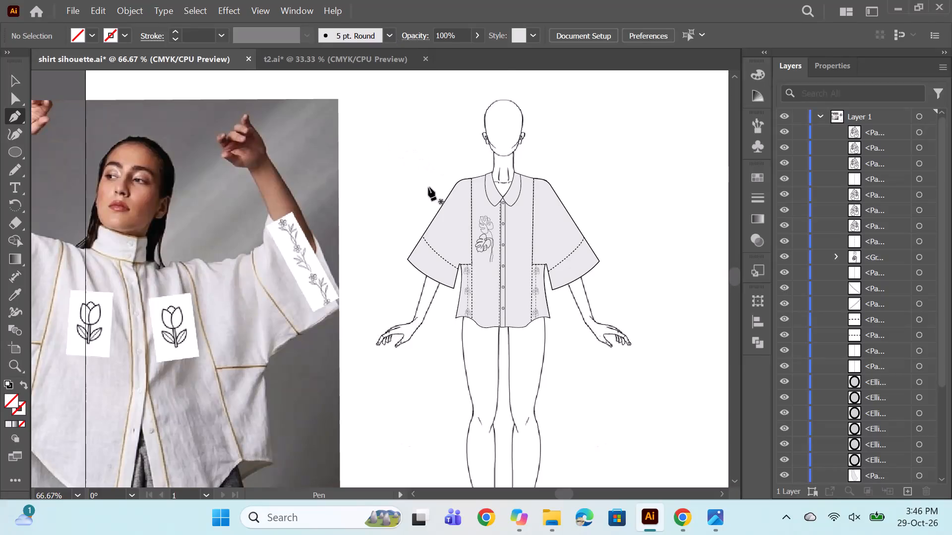
Examine the shirt drawing's front motif, side-panel leaf strips and sleeve seams beside the reference photo.
alt+scroll(430, 210, up, 1)
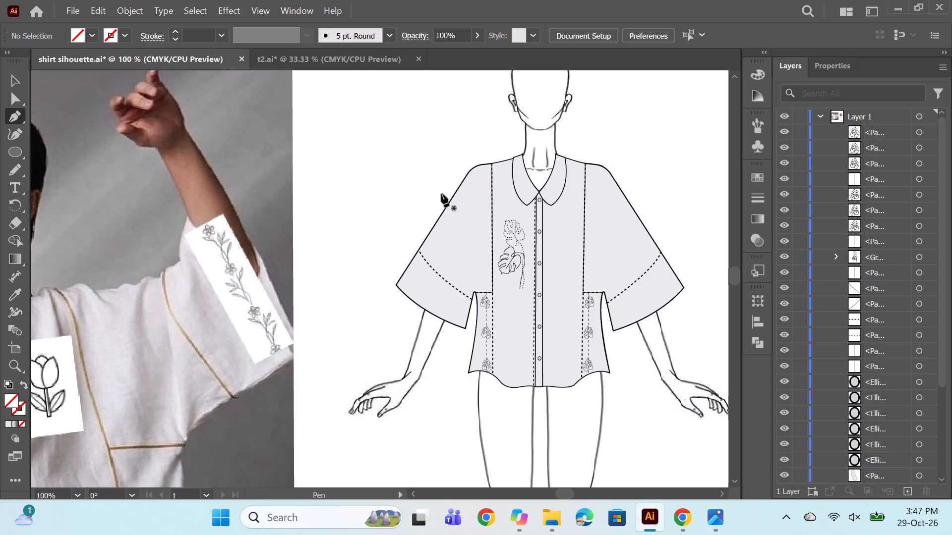
alt+scroll(476, 305, down, 2)
alt+scroll(537, 384, down, 1)
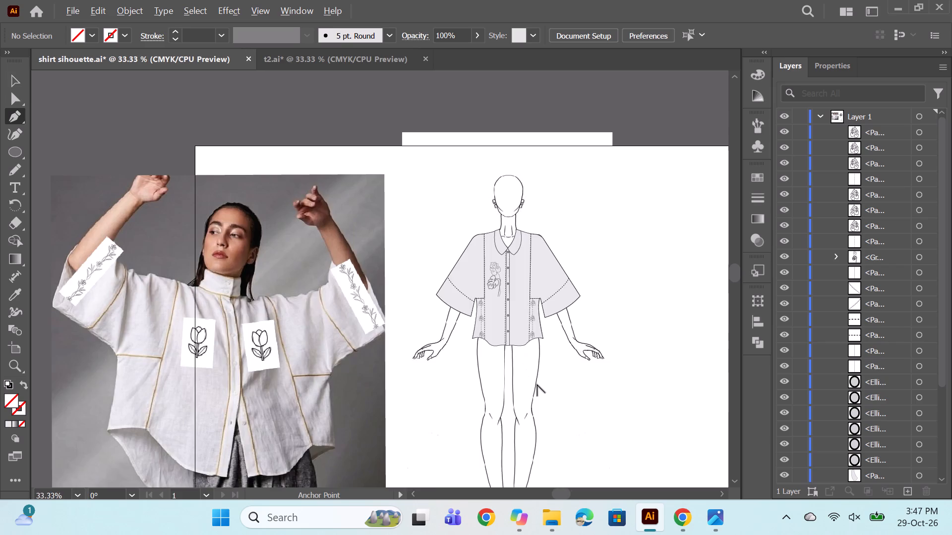
key(space)
key(space)
key(space)
key(space)
key(space)
key(space)
key(space)
key(space)
key(space)
drag(605, 448, 535, 375)
alt+scroll(448, 232, up, 2)
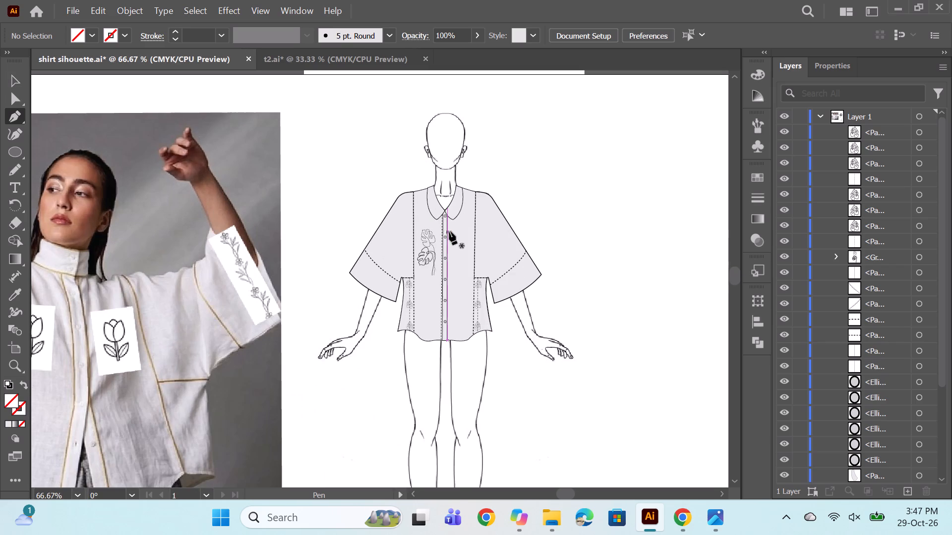
alt+scroll(527, 291, up, 1)
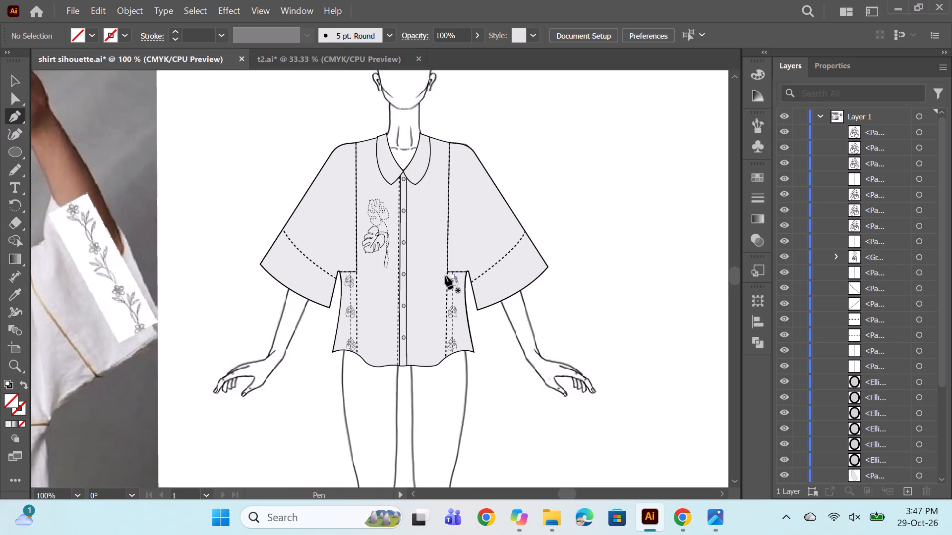
scroll(445, 276, up, 2)
alt+scroll(463, 277, up, 1)
scroll(536, 277, up, 1)
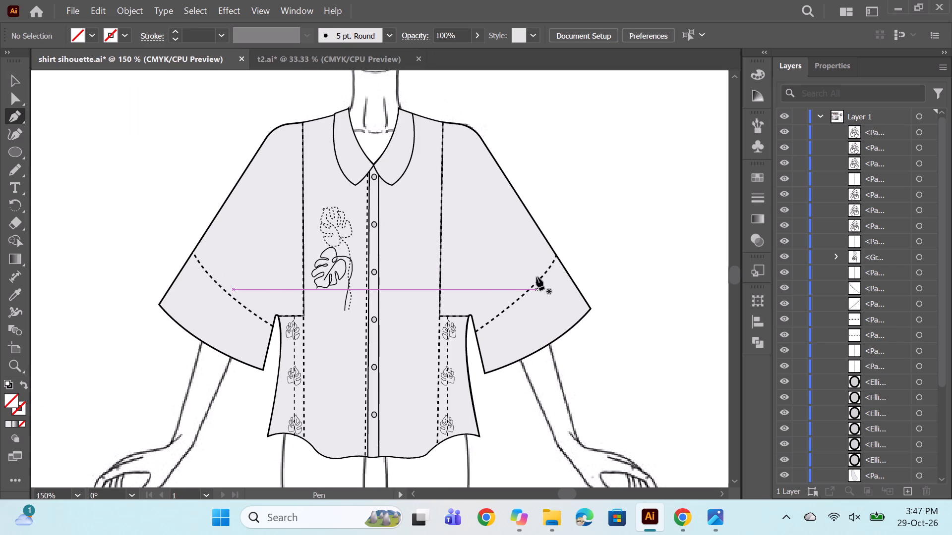
Save the shirt silhouette document.
key(ctrl+s)
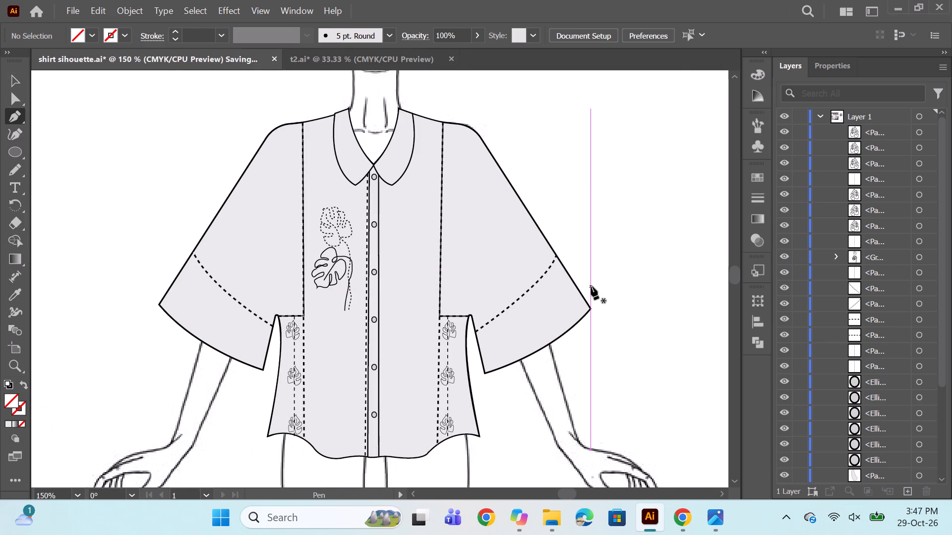
key(ctrl+s)
key(ctrl+s)
key(ctrl+s)
key(ctrl+s)
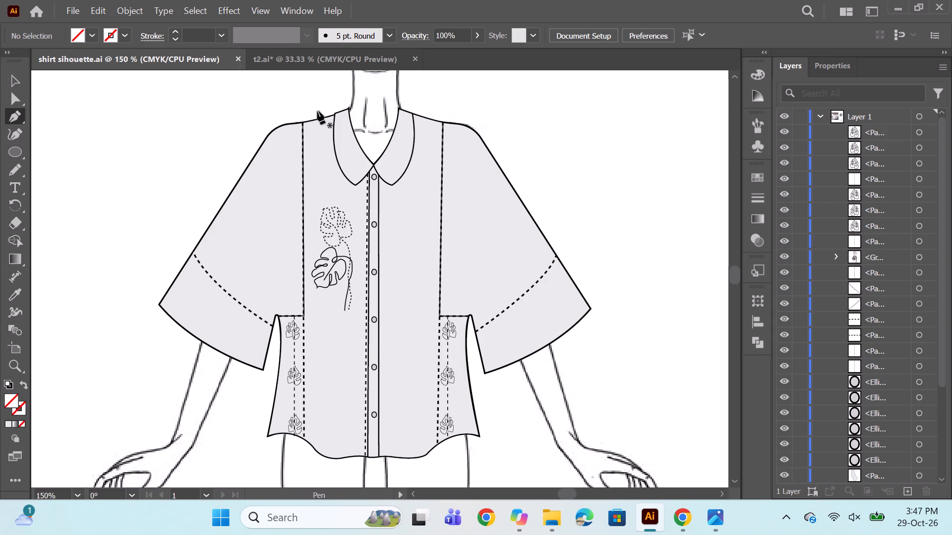
key(ctrl+s)
key(ctrl+s)
key(ctrl+s)
key(ctrl+s)
key(ctrl+s)
key(ctrl+s)
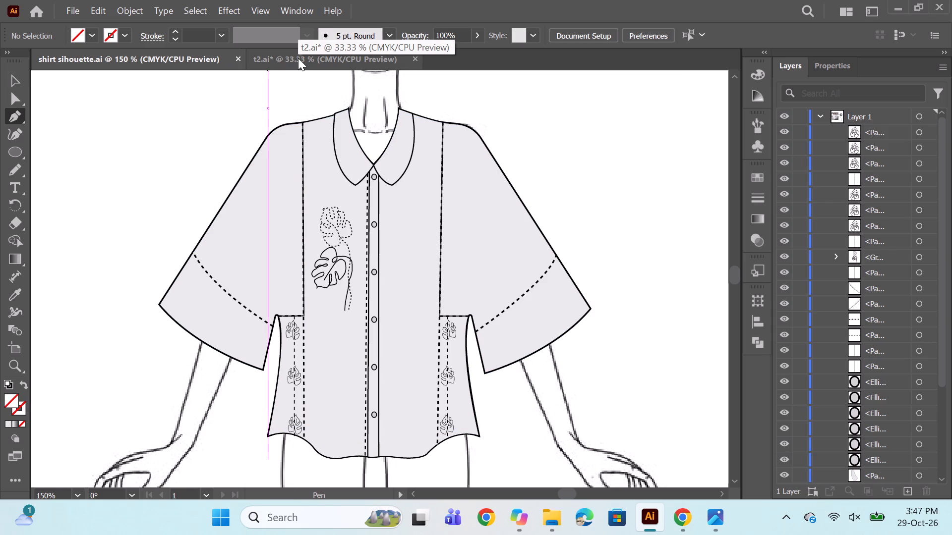
Glance at the t2.ai document, return to the shirt silhouette document and inspect the decorated shirt up close.
click(298, 58)
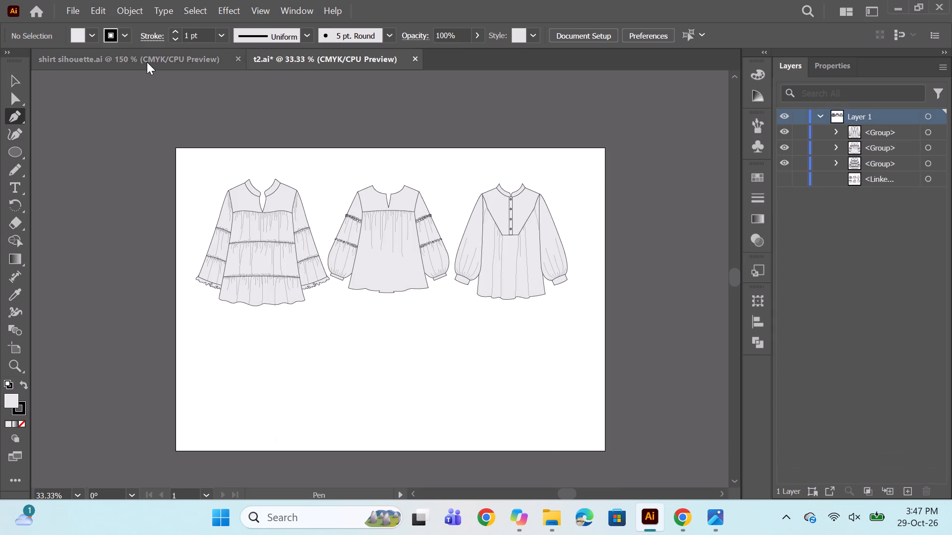
click(150, 58)
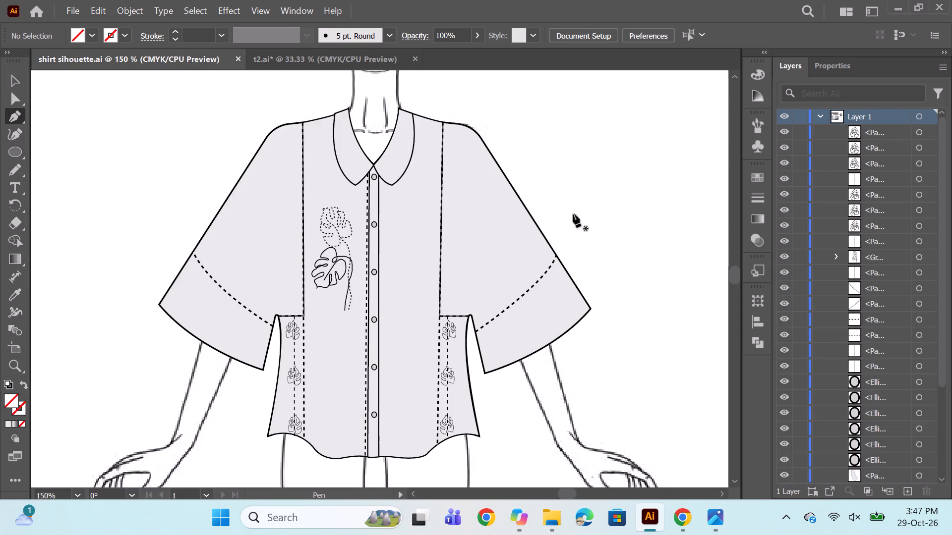
alt+scroll(409, 199, down, 2)
key(space)
key(space)
key(space)
key(space)
key(space)
key(space)
key(space)
key(space)
key(space)
key(space)
key(space)
key(space)
key(space)
key(space)
key(space)
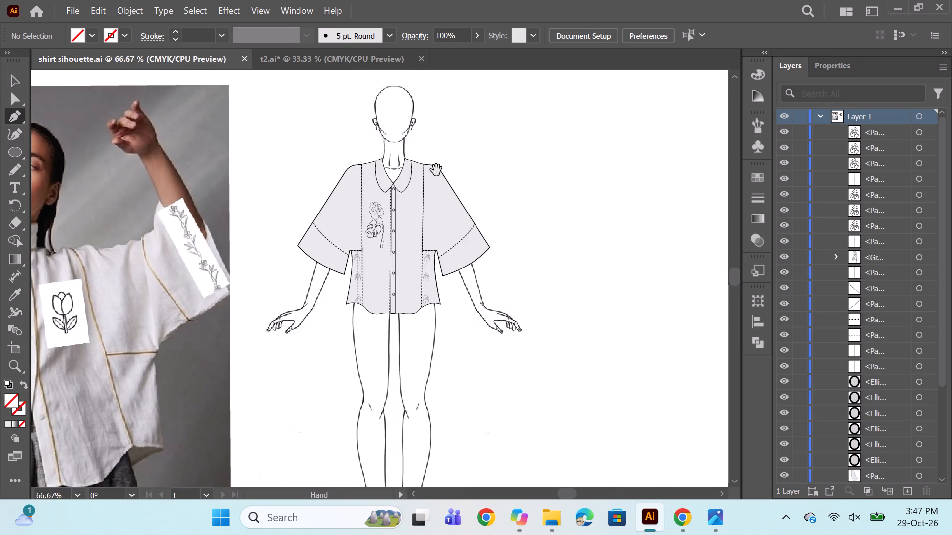
drag(437, 170, 569, 155)
key(space)
key(space)
key(space)
key(space)
key(space)
key(space)
key(space)
drag(540, 173, 398, 219)
alt+scroll(356, 225, up, 3)
scroll(423, 225, down, 8)
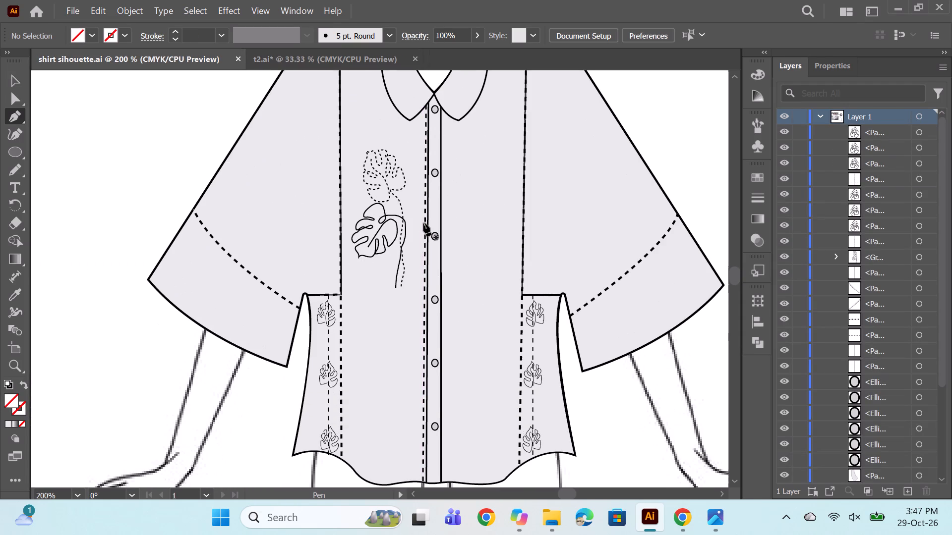
alt+scroll(423, 223, down, 1)
Switch to the t2.ai document and look over its three blouse drawings, checking the hidden linked image.
click(321, 65)
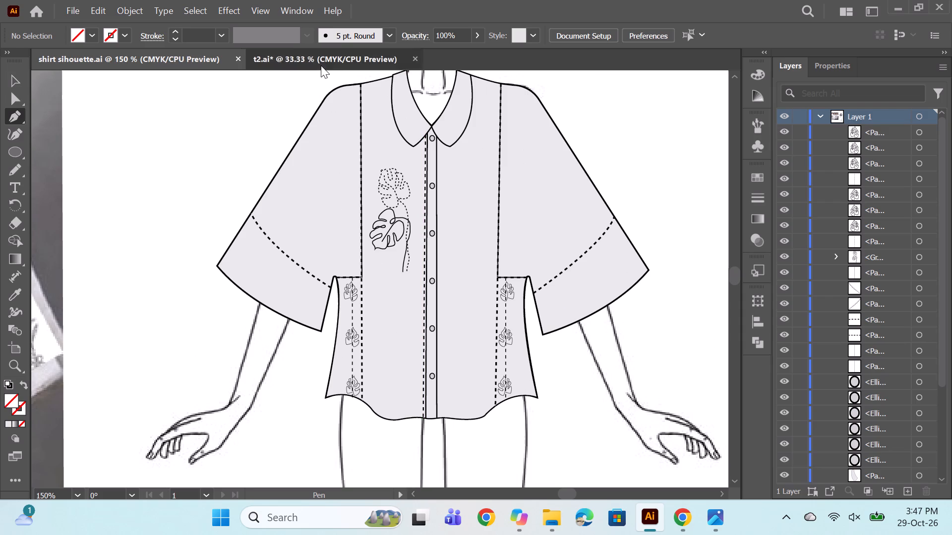
alt+scroll(406, 222, up, 1)
scroll(633, 201, down, 2)
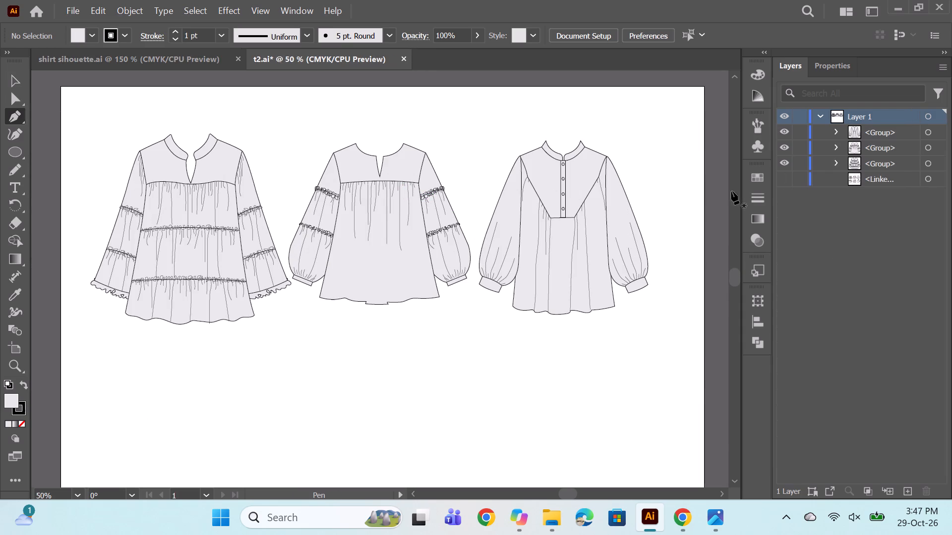
click(785, 179)
scroll(601, 213, down, 2)
click(781, 178)
key(space)
scroll(625, 191, down, 2)
alt+scroll(581, 199, down, 1)
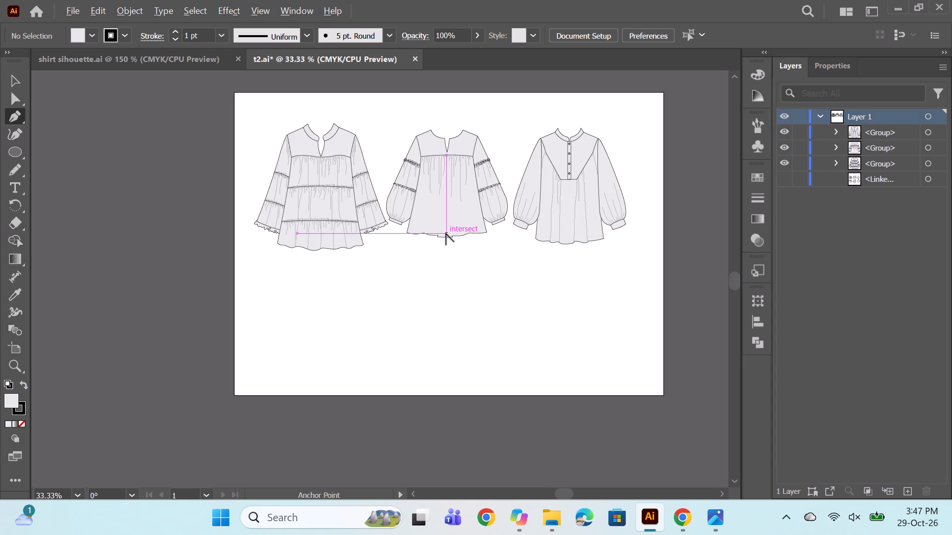
alt+scroll(446, 233, up, 1)
scroll(446, 233, up, 3)
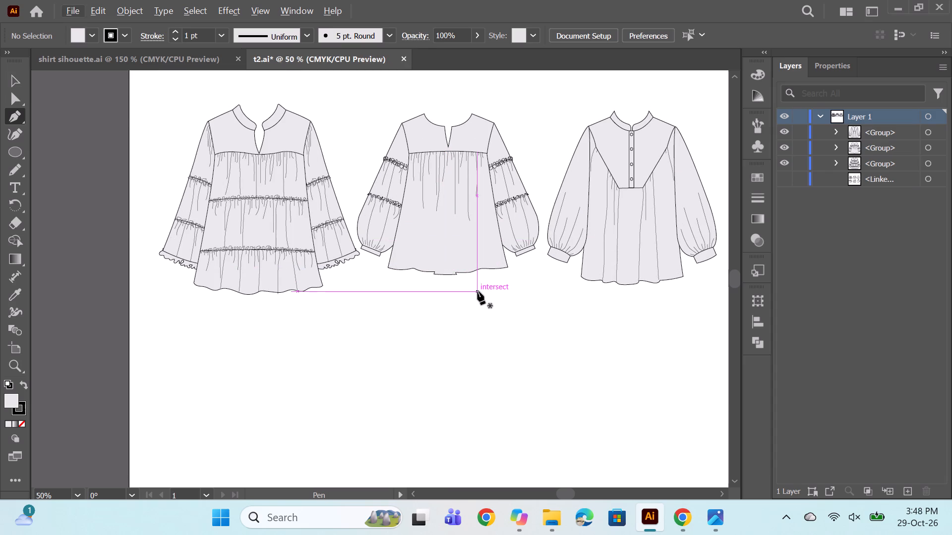
key(space)
key(space)
key(space)
key(space)
key(space)
key(space)
key(space)
key(space)
key(space)
key(space)
key(space)
key(space)
key(space)
key(space)
key(space)
key(space)
key(space)
key(space)
key(space)
key(space)
drag(464, 352, 373, 335)
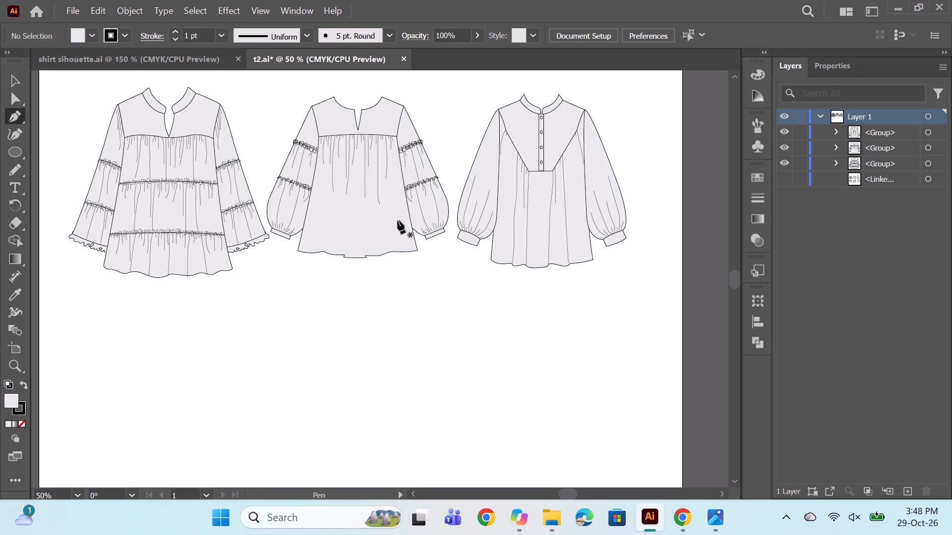
alt+scroll(411, 213, down, 1)
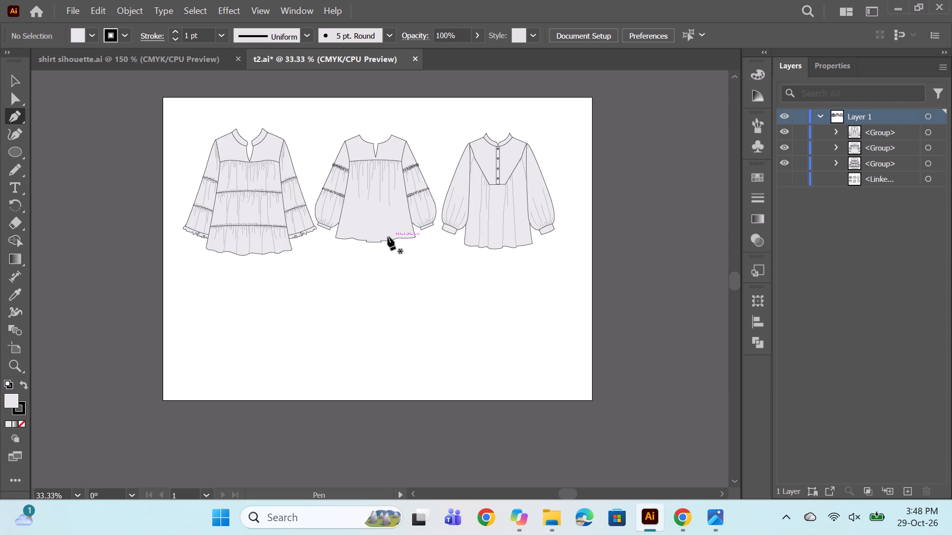
Return to the shirt silhouette document and hide the reference photo of the model.
click(126, 49)
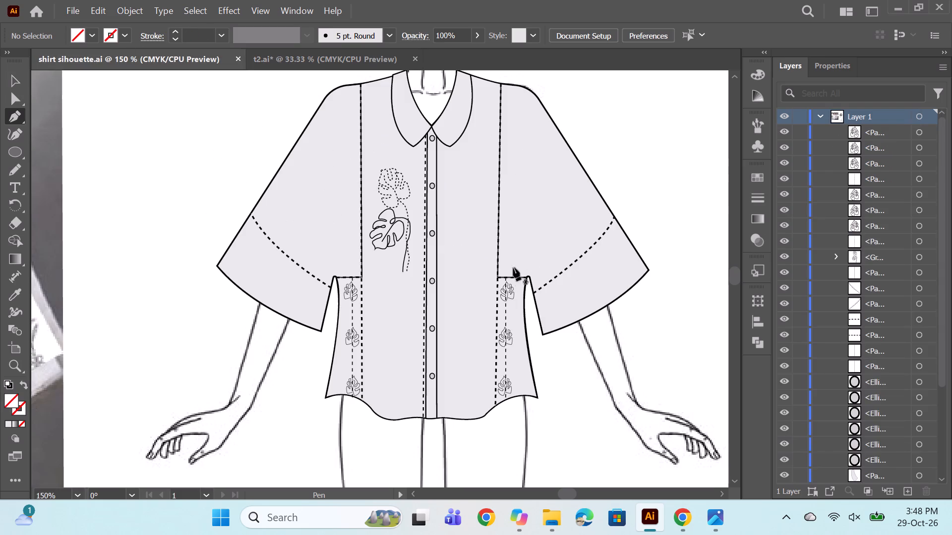
alt+scroll(448, 246, down, 3)
click(11, 77)
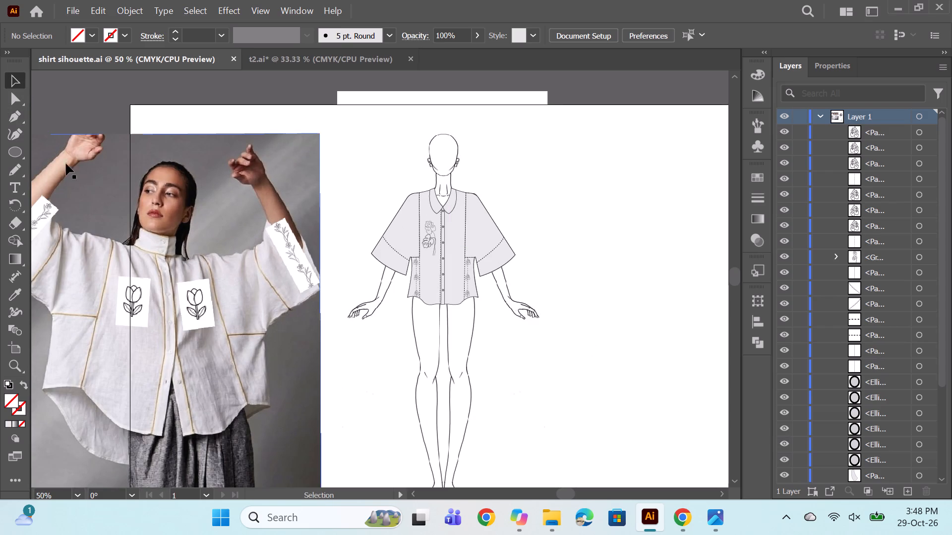
click(163, 259)
scroll(832, 272, down, 3)
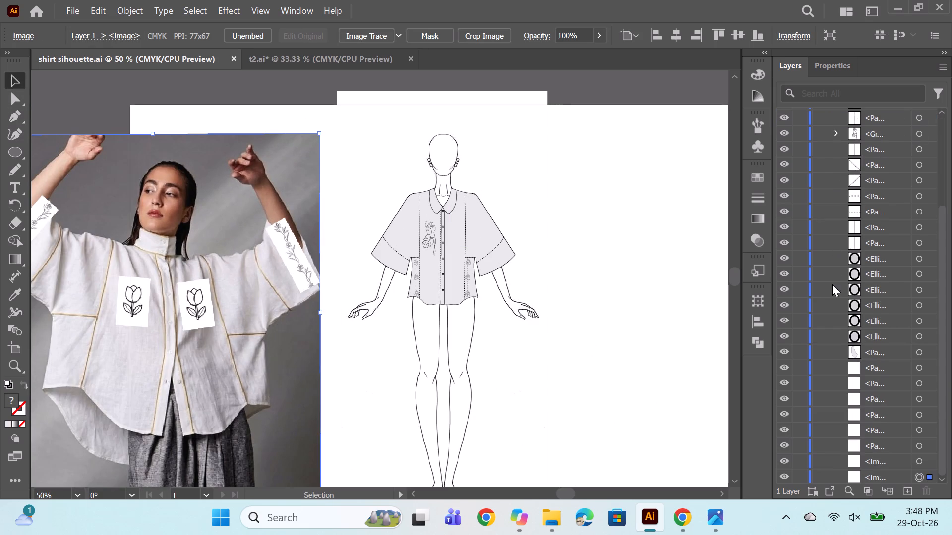
scroll(832, 284, down, 7)
click(789, 473)
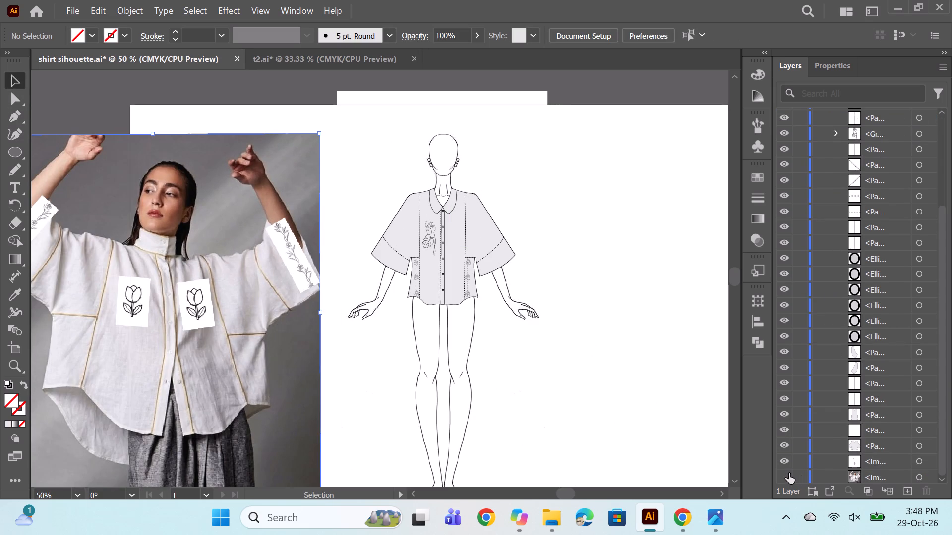
Select the figure image together with all shirt pieces and scale them down proportionally to fit within the artboard height.
alt+scroll(636, 268, down, 1)
scroll(630, 257, down, 2)
key(space)
drag(664, 374, 541, 348)
click(438, 422)
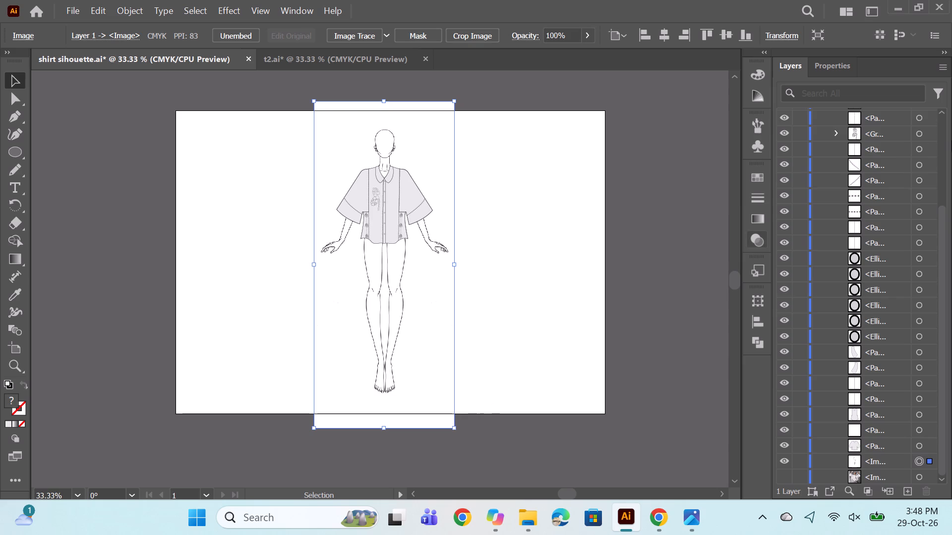
scroll(859, 156, up, 5)
click(919, 130)
scroll(908, 221, down, 10)
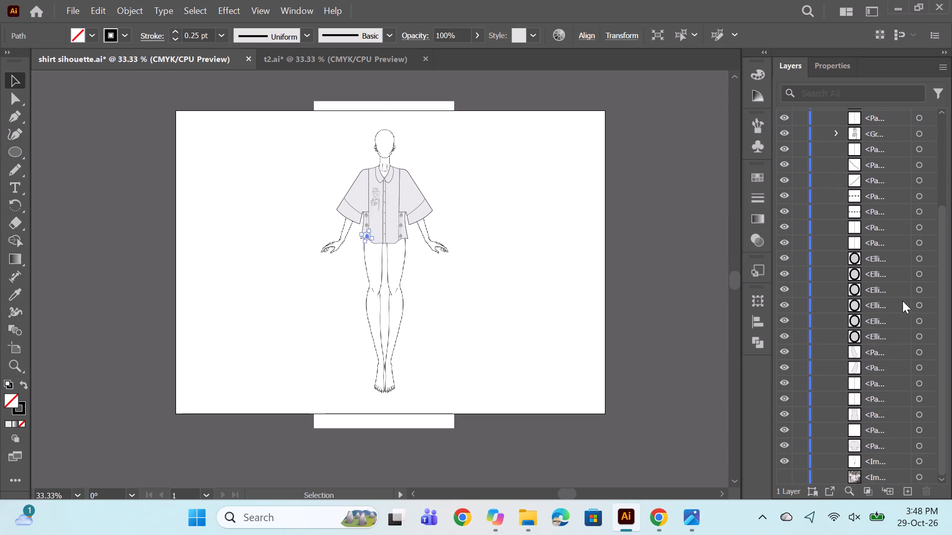
scroll(888, 323, down, 2)
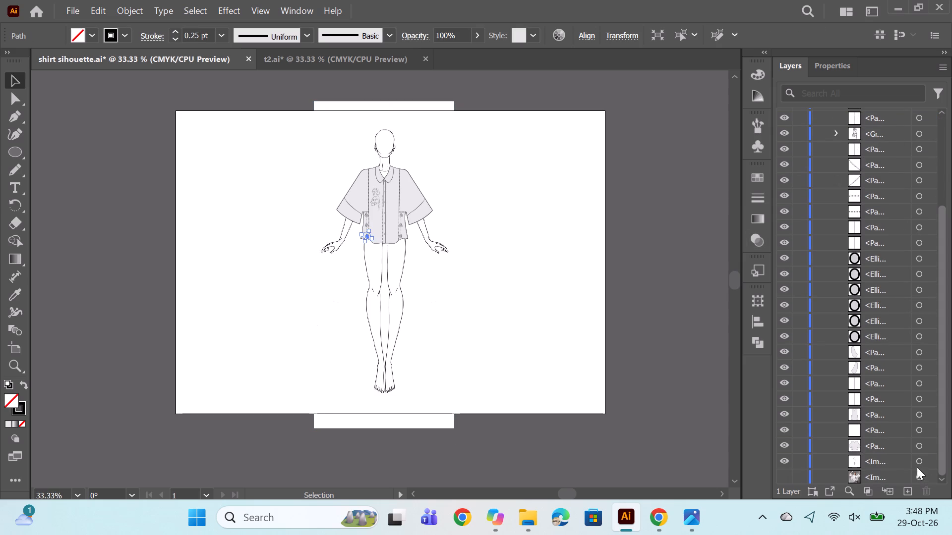
shift+click(922, 460)
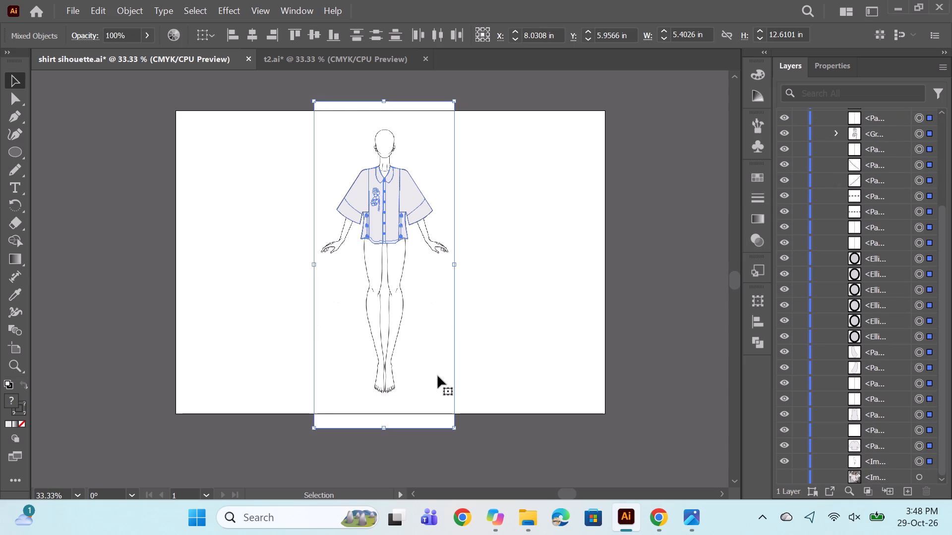
alt+shift+drag(452, 428, 445, 417)
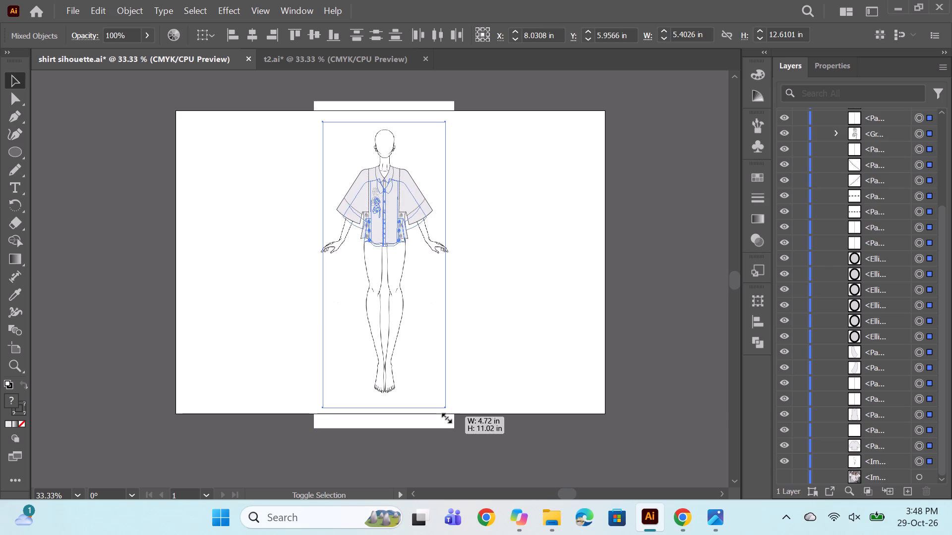
alt+shift+drag(445, 417, 450, 423)
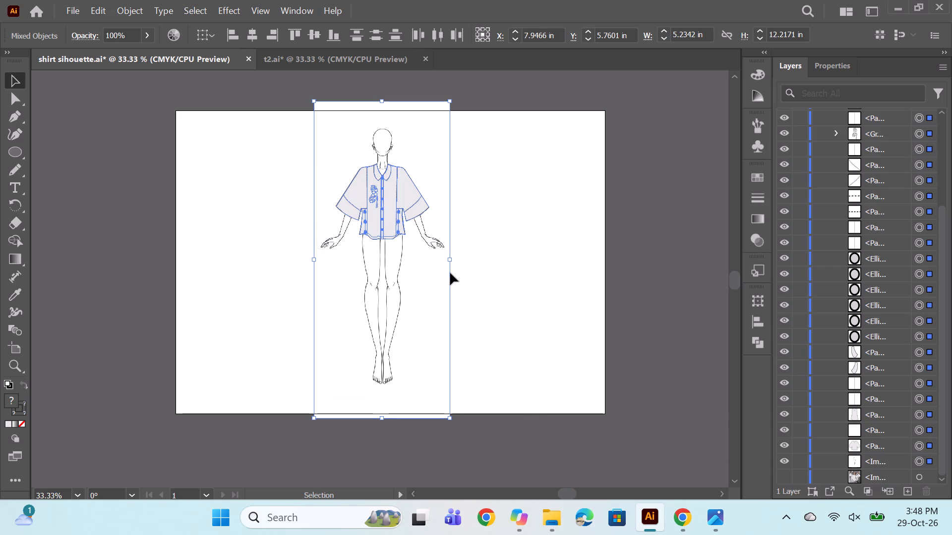
alt+shift+drag(453, 419, 445, 407)
click(603, 335)
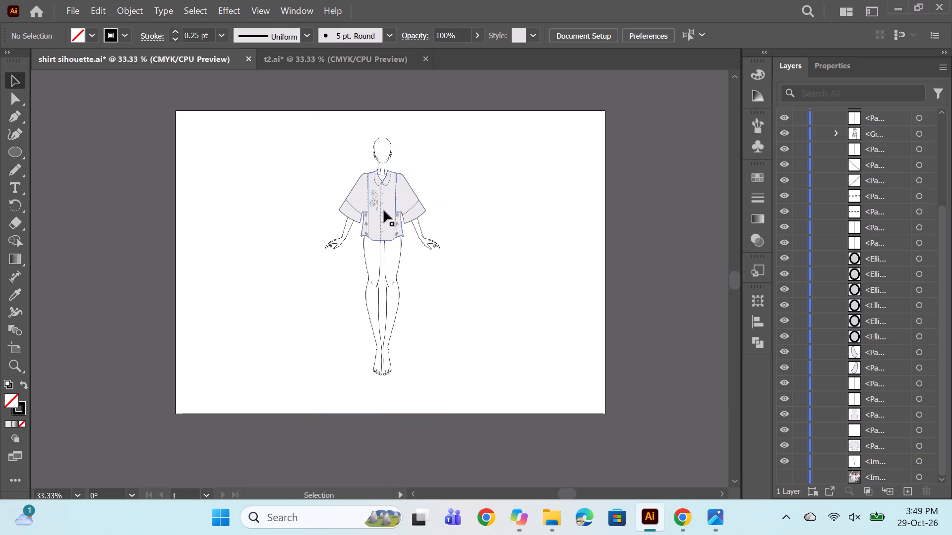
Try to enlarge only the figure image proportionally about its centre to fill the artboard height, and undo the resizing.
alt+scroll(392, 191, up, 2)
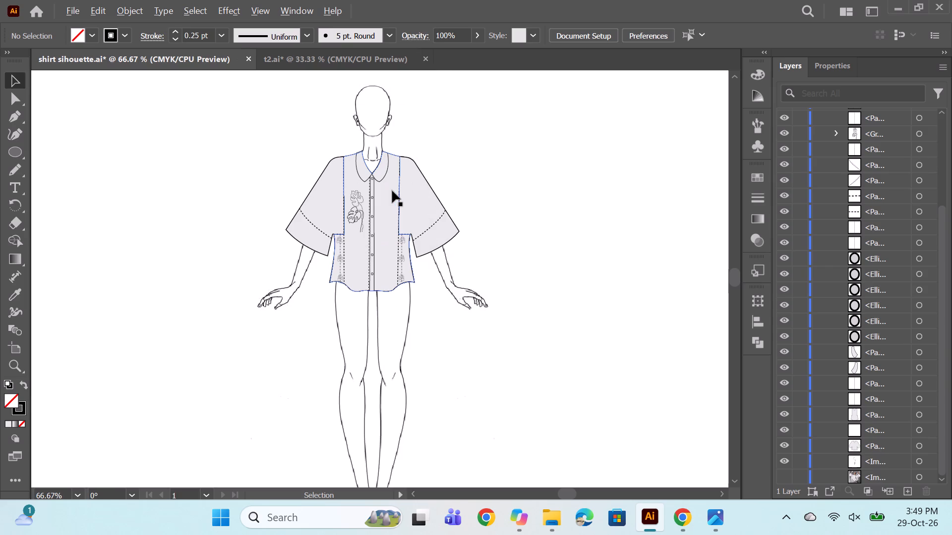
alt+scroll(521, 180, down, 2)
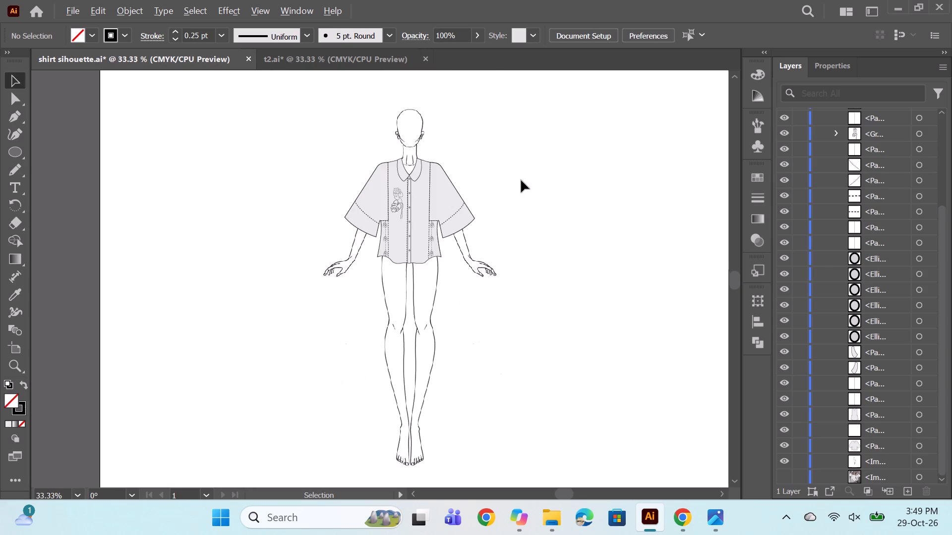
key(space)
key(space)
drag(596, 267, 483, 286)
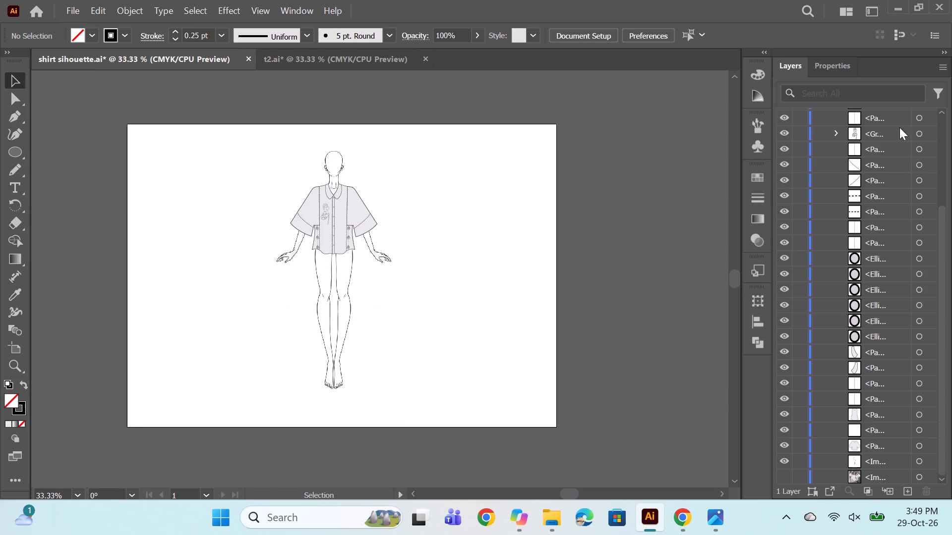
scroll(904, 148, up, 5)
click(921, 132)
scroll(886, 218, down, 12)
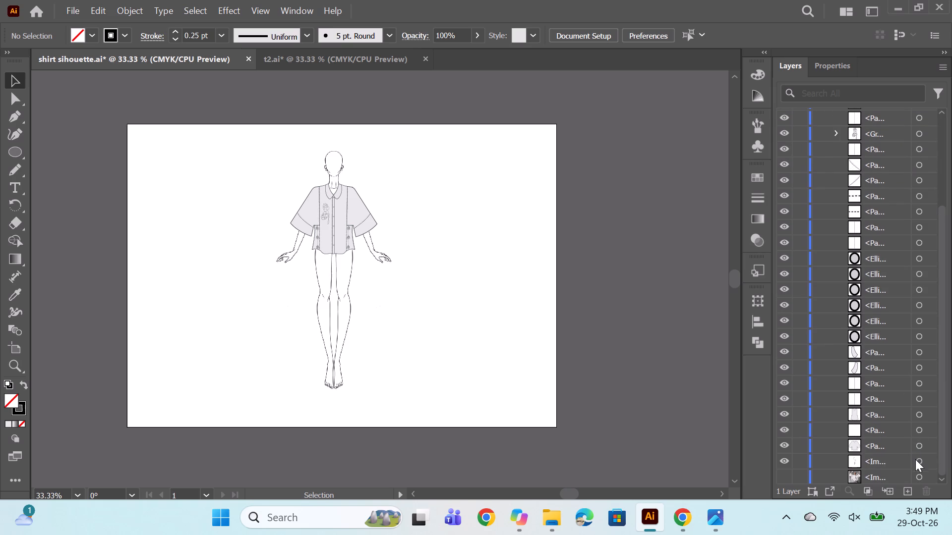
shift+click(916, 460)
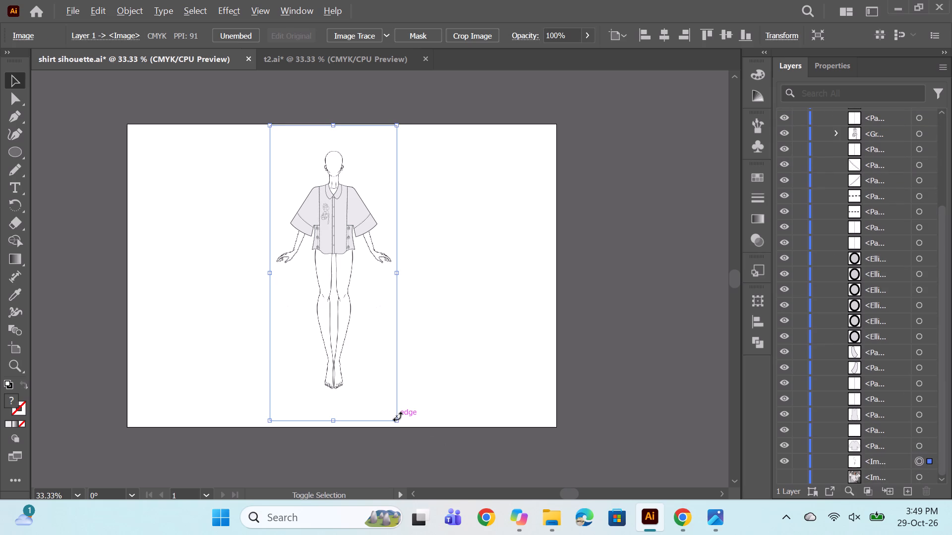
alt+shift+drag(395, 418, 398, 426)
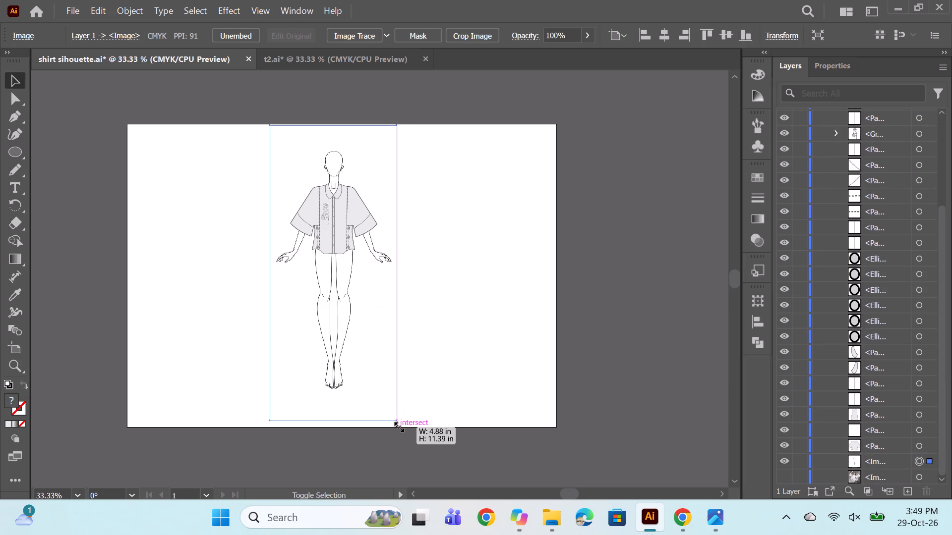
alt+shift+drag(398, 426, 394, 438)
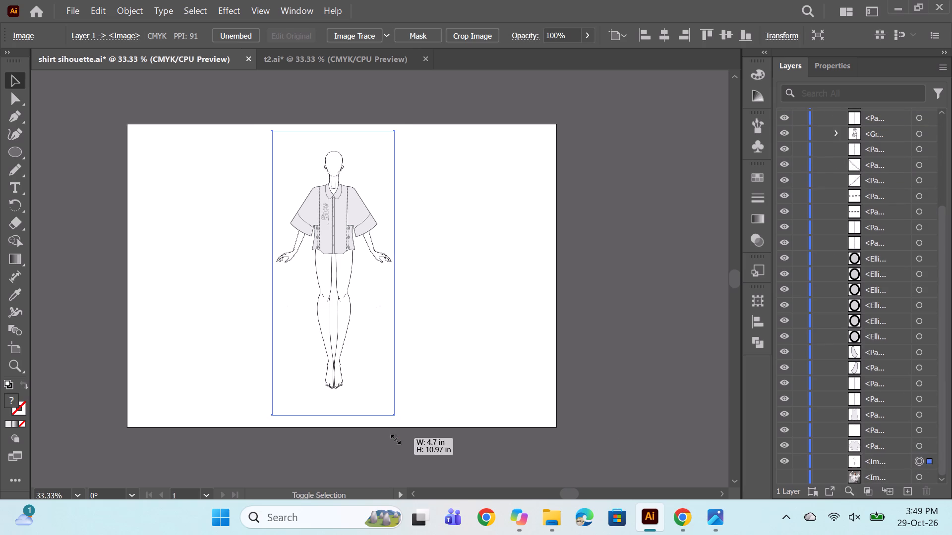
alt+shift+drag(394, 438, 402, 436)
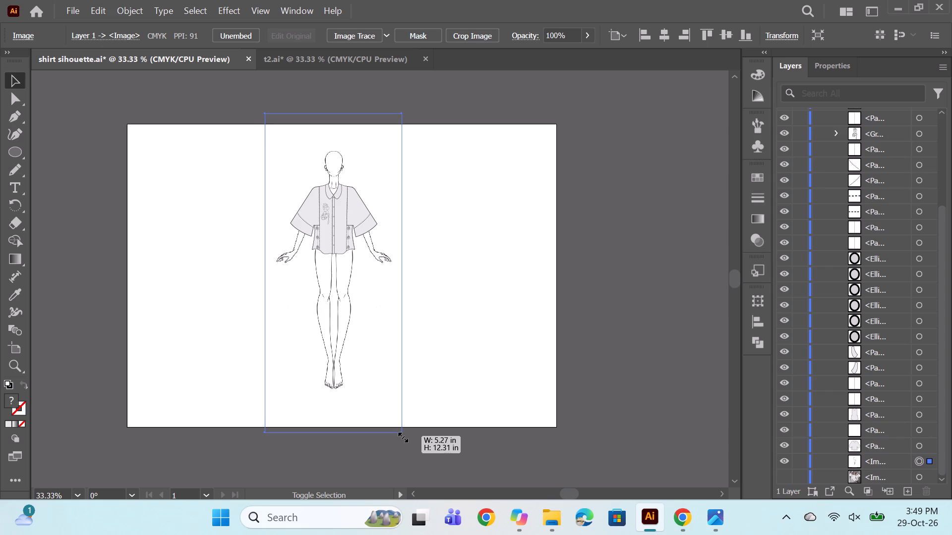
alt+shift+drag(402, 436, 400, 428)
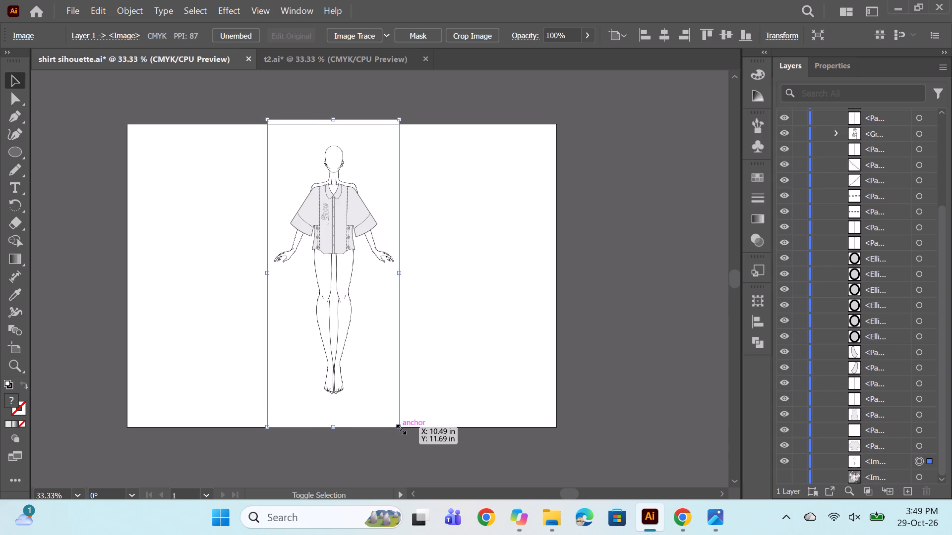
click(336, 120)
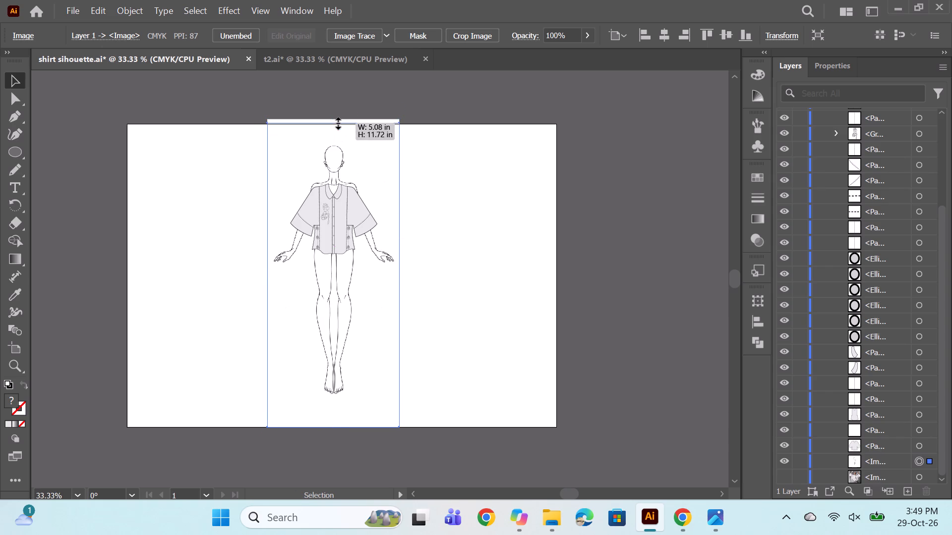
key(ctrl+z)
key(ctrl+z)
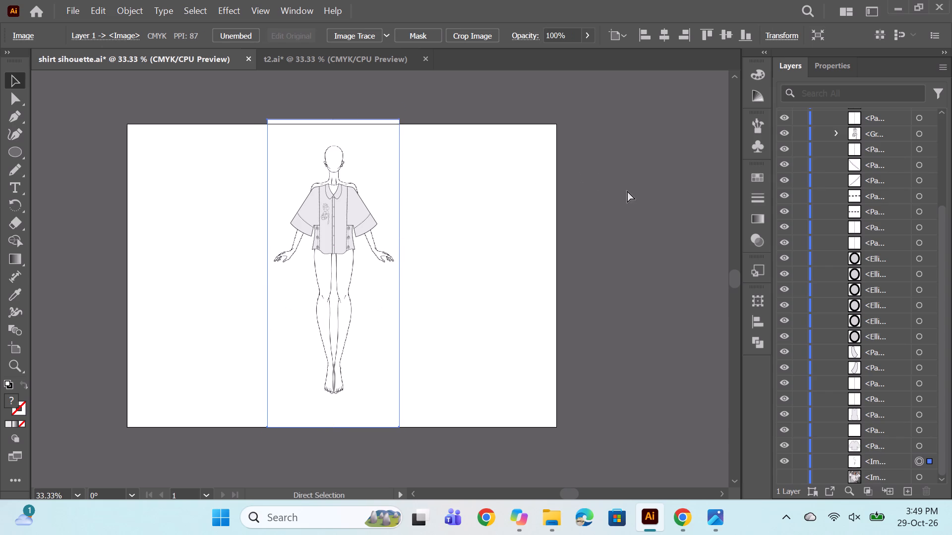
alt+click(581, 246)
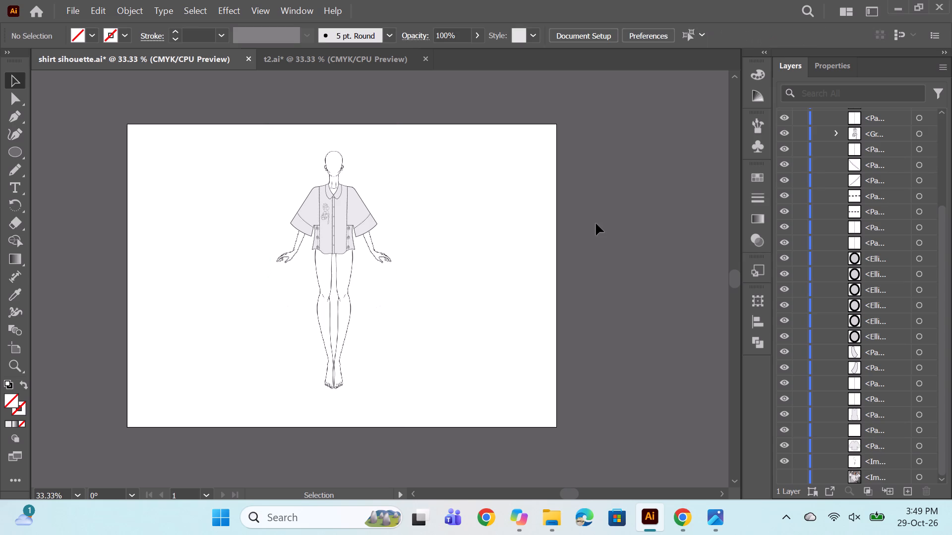
Export the dressed figure drawing as JPEG "shirt sihouette" to the DESIGN 6 folder, using CMYK, maximum quality 10 and 300 ppi.
alt+scroll(342, 211, up, 5)
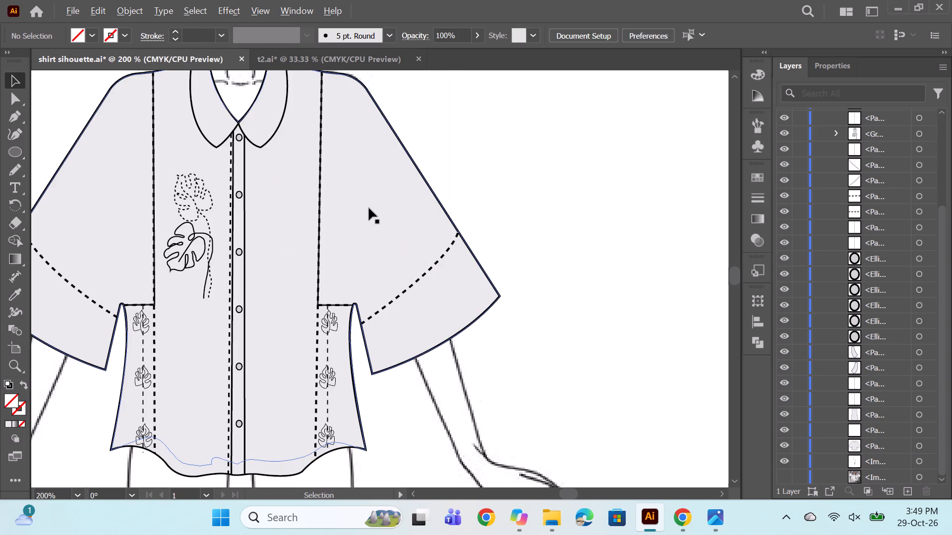
alt+scroll(369, 208, down, 5)
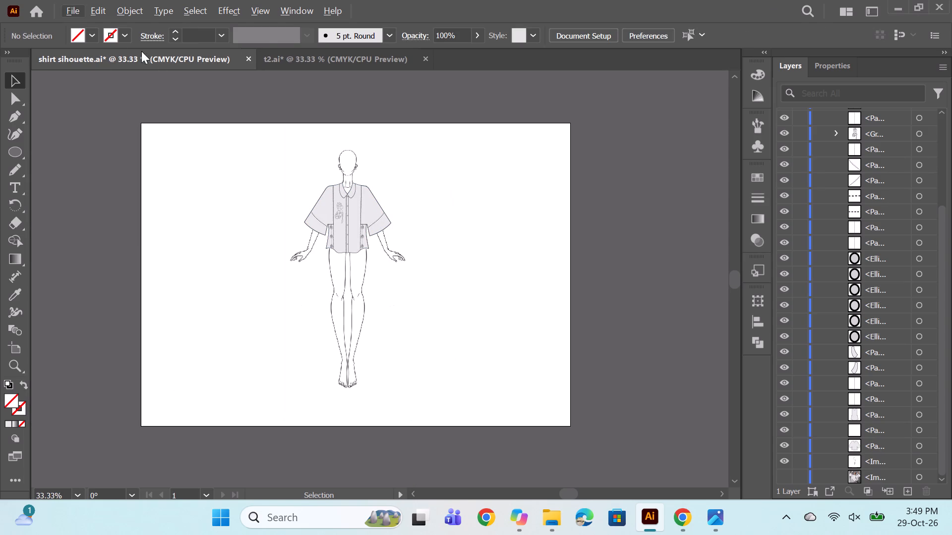
click(77, 10)
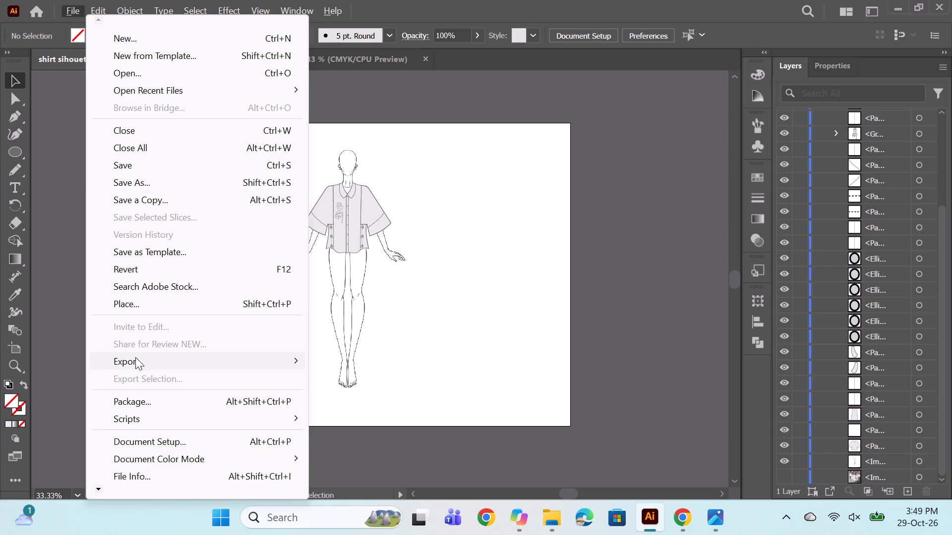
click(135, 360)
click(383, 374)
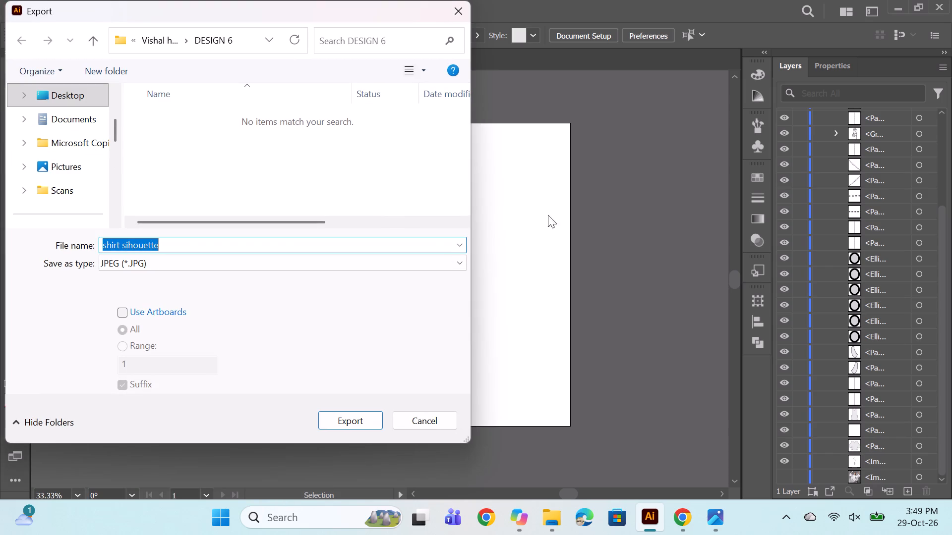
click(344, 422)
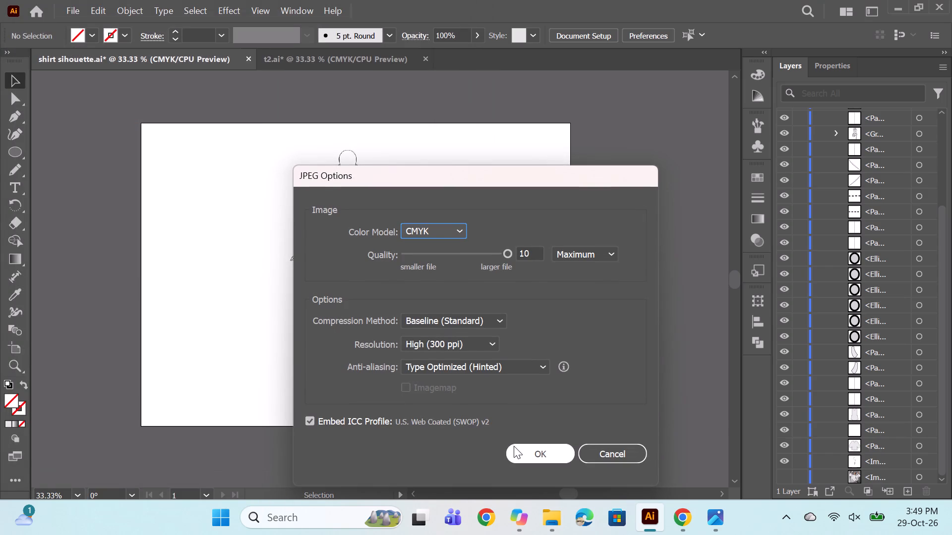
click(514, 446)
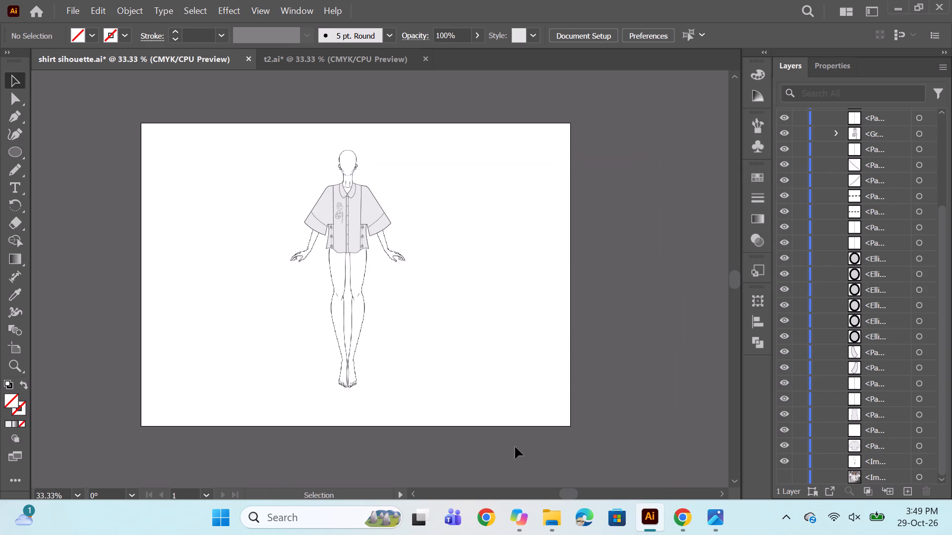
Switch to File Explorer to look for the exported shirt drawing.
double_click(546, 523)
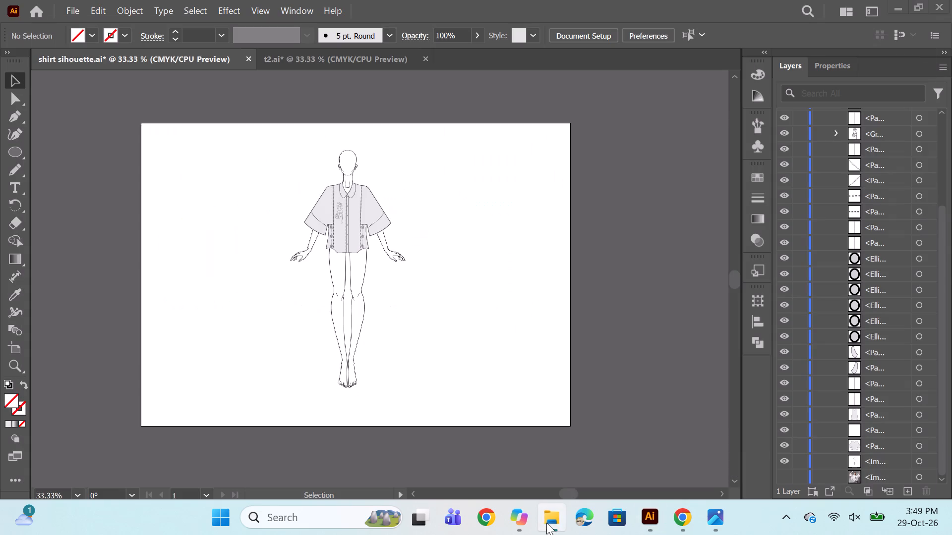
click(549, 515)
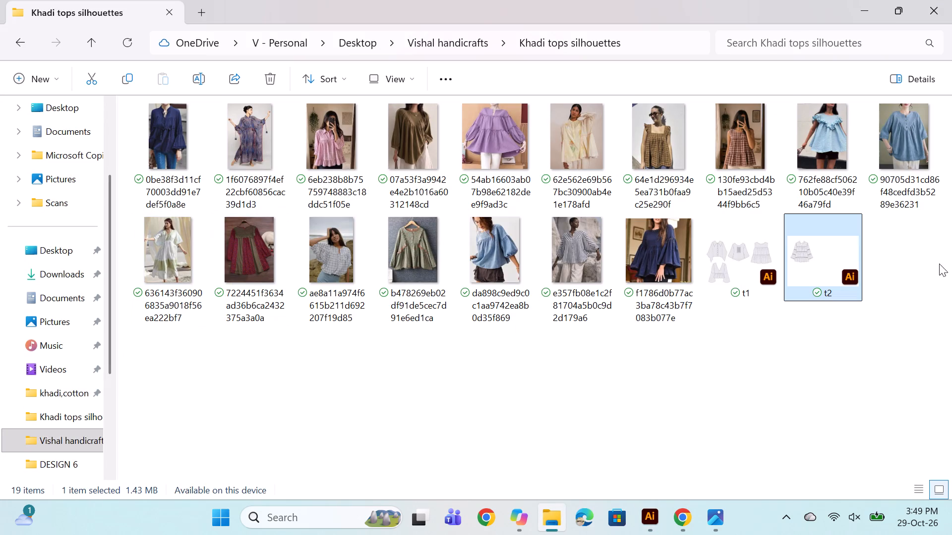
Open the exported "shirt sihouette" image from the DESIGN 6 folder and examine the shirt's seams, buttons and leaf motifs on the figure.
double_click(75, 459)
double_click(241, 163)
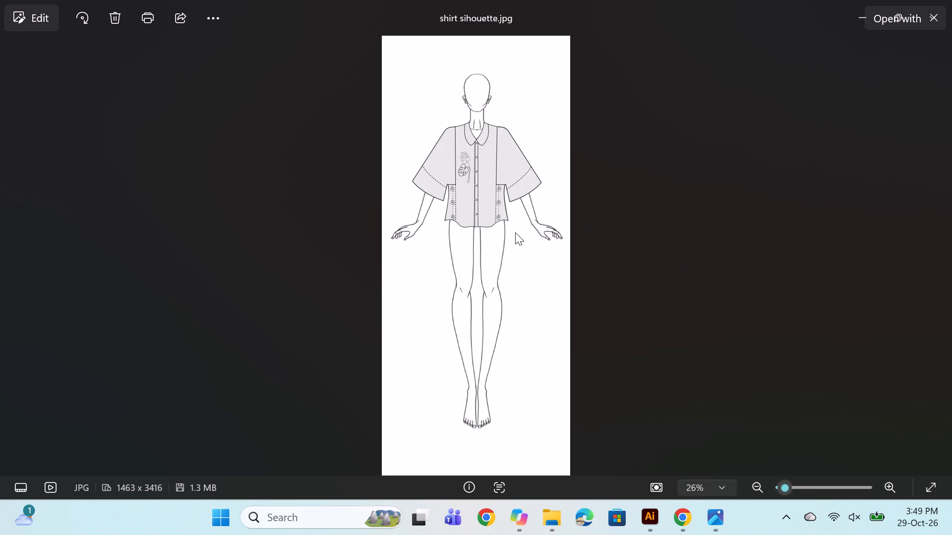
ctrl+scroll(502, 164, up, 4)
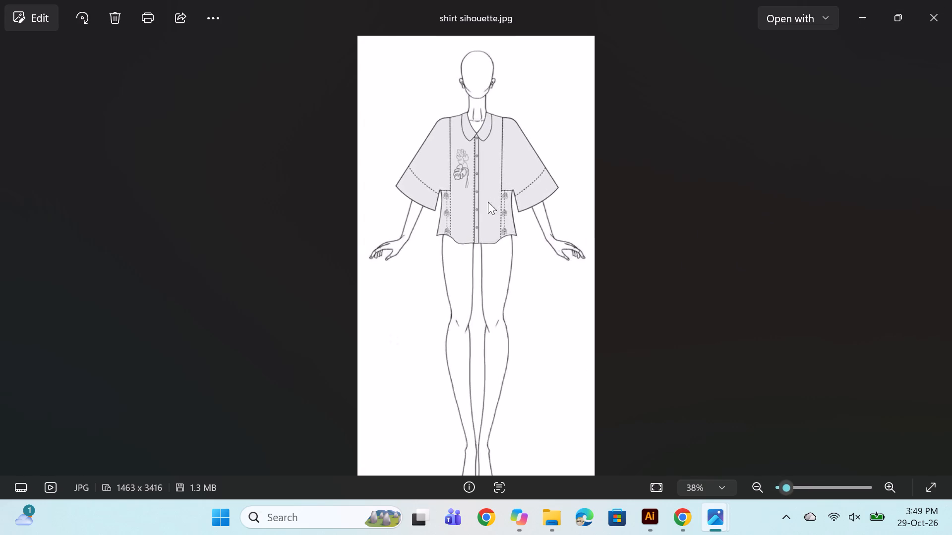
ctrl+scroll(484, 214, up, 5)
ctrl+scroll(542, 209, up, 4)
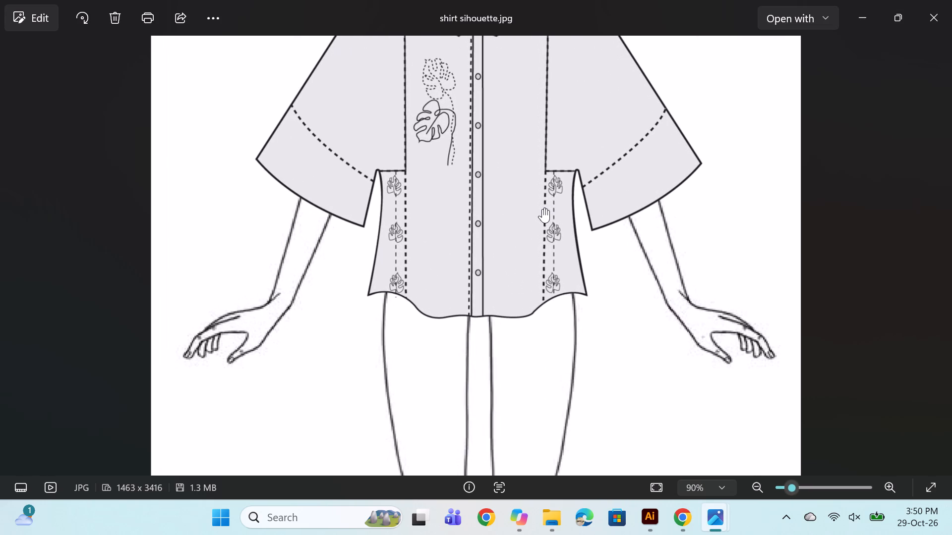
ctrl+scroll(542, 209, down, 1)
scroll(544, 213, up, 8)
scroll(547, 210, down, 6)
ctrl+scroll(547, 210, down, 3)
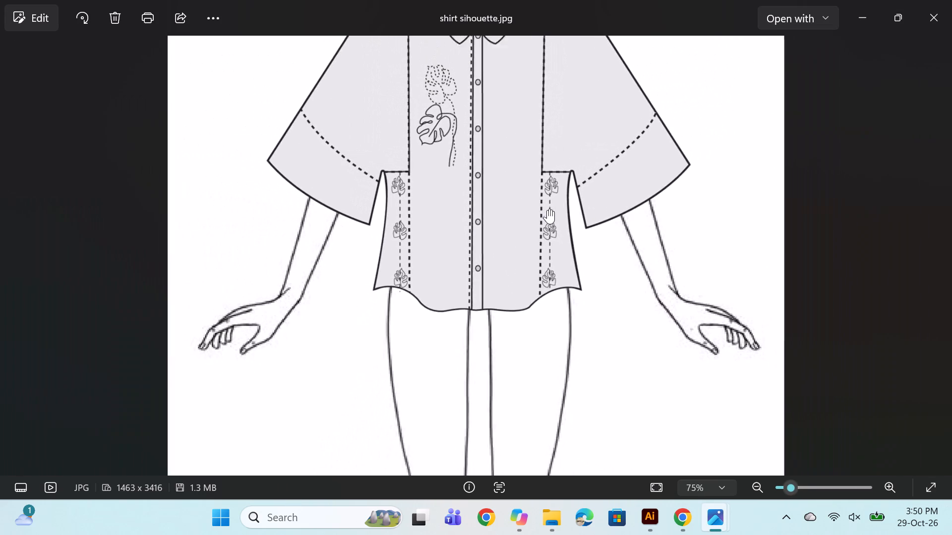
scroll(547, 210, down, 3)
ctrl+scroll(547, 210, down, 2)
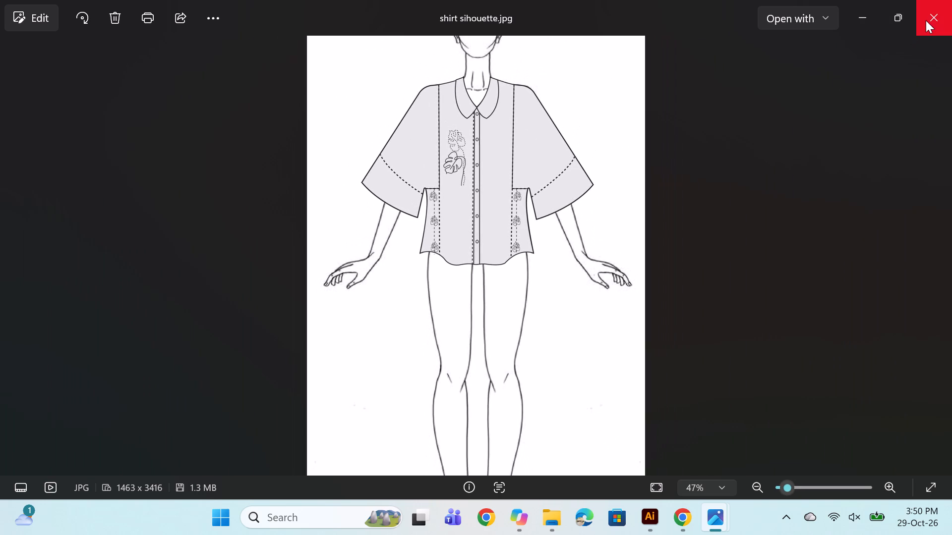
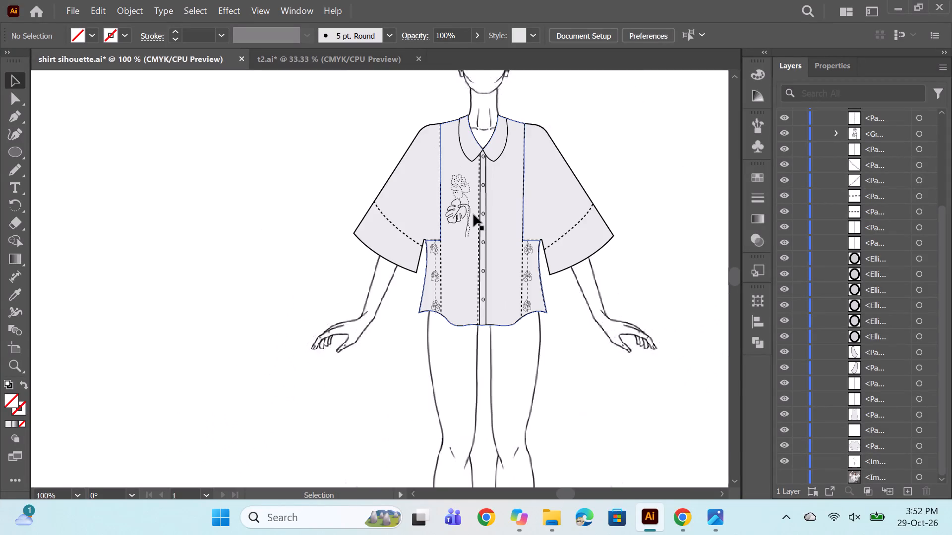
Select all the shirt pieces together with the figure image beneath them, leaving out the bottommost image.
scroll(474, 214, down, 3)
alt+scroll(505, 254, down, 2)
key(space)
drag(578, 341, 512, 361)
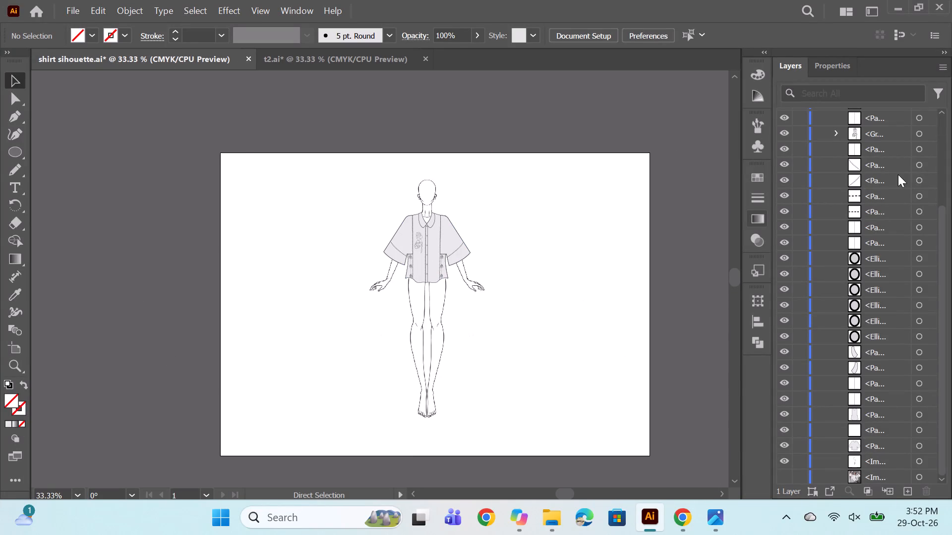
scroll(898, 174, up, 10)
click(916, 133)
scroll(912, 145, down, 17)
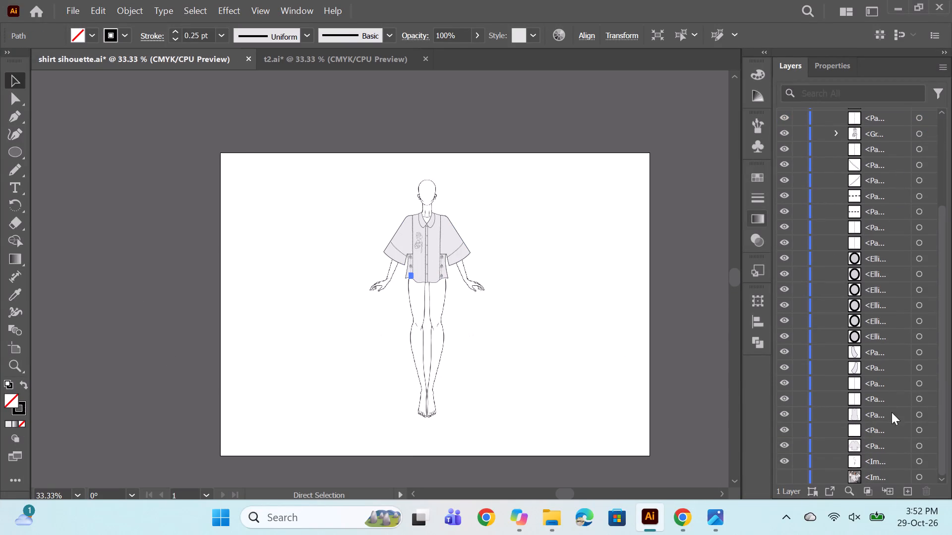
shift+click(915, 460)
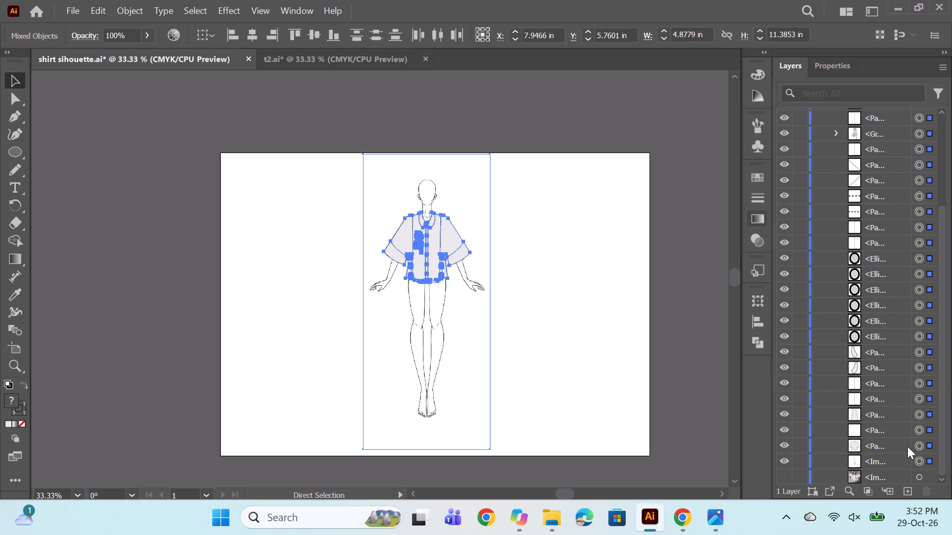
Hide the figure image so that only the shirt pieces are shown on the artboard.
click(920, 457)
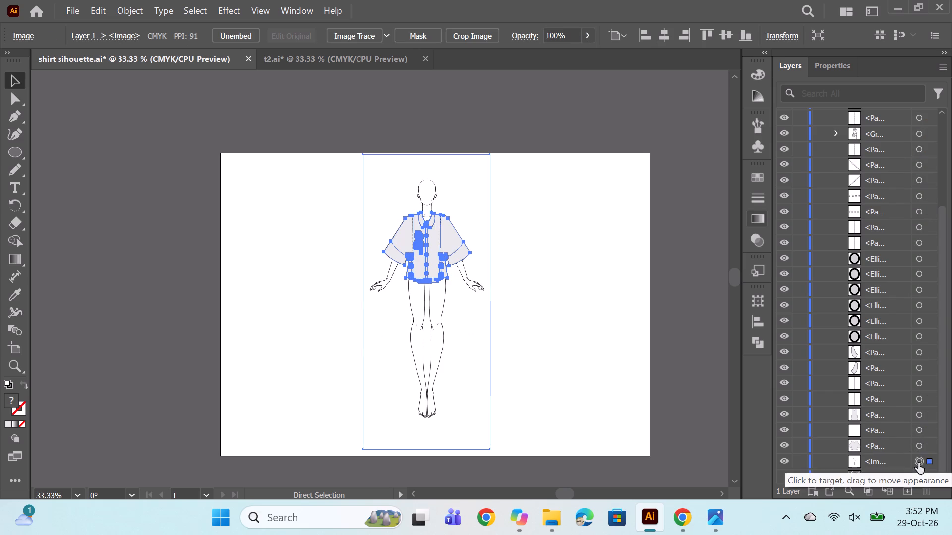
click(786, 457)
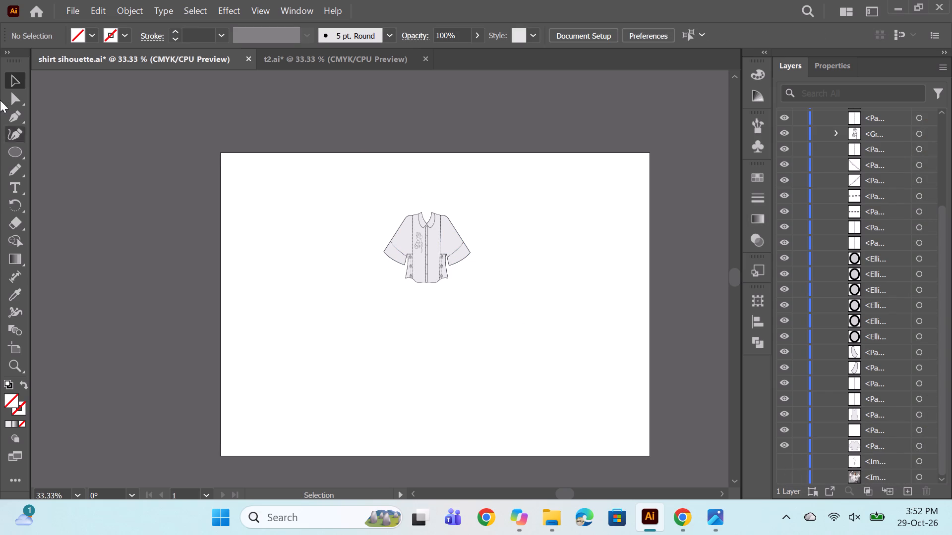
Select all the shirt pieces and enlarge them proportionally about their centre to about 8.5 in wide.
click(10, 81)
drag(352, 207, 488, 310)
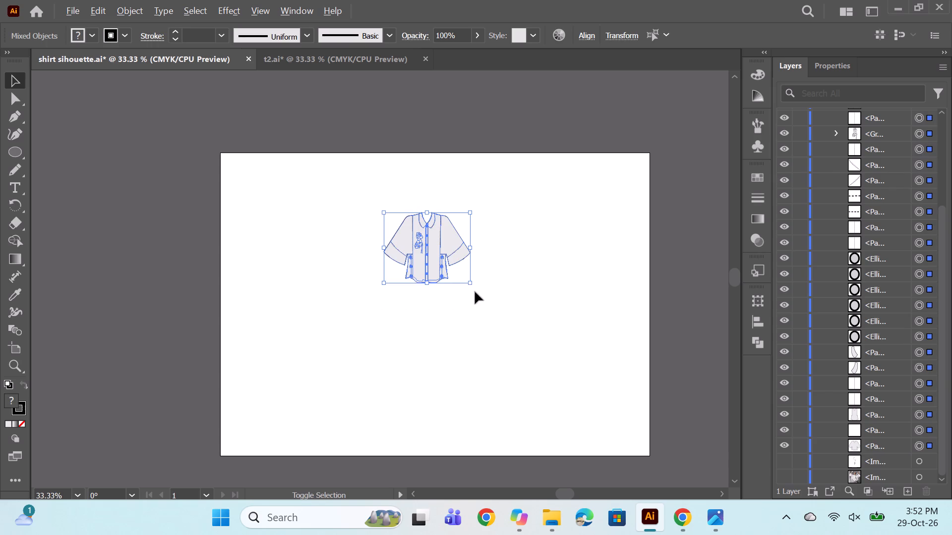
alt+shift+drag(470, 285, 559, 337)
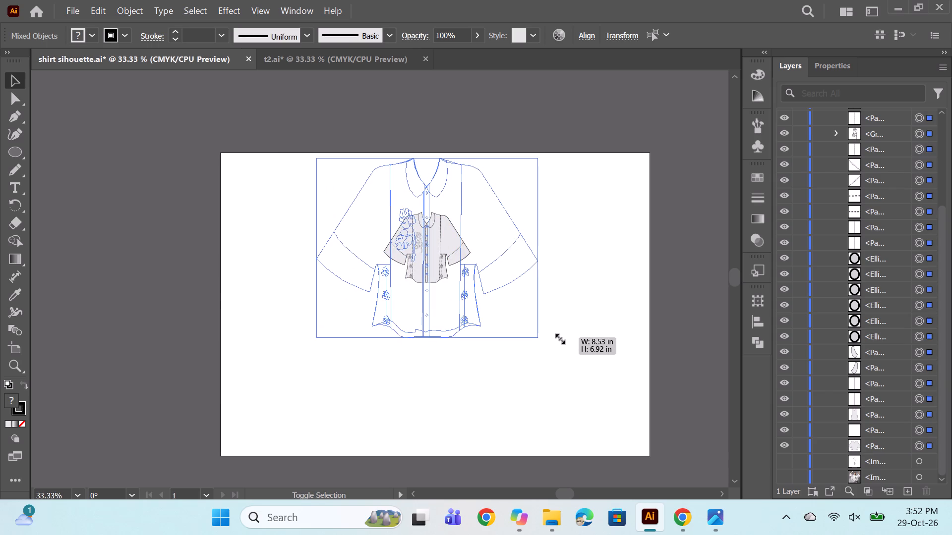
alt+shift+drag(559, 337, 585, 345)
key(ctrl+z)
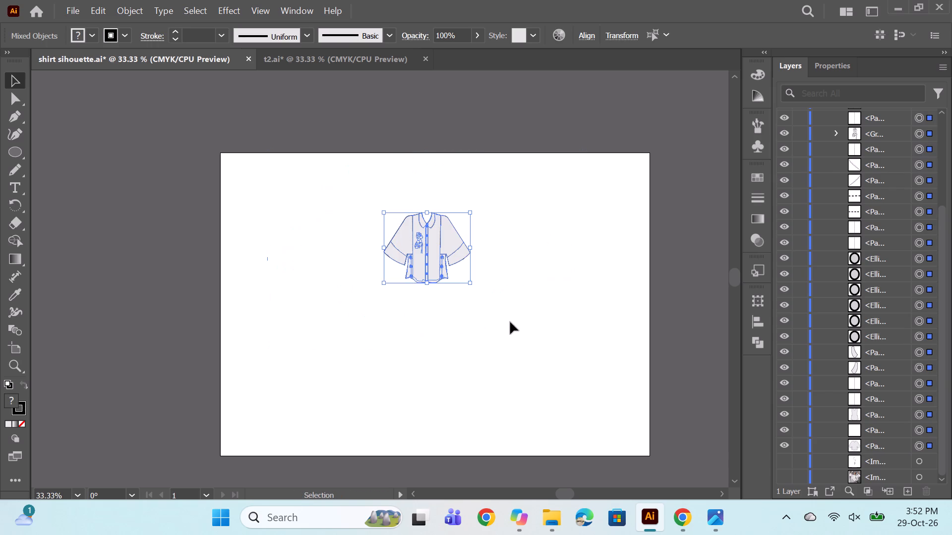
alt+shift+drag(471, 284, 549, 338)
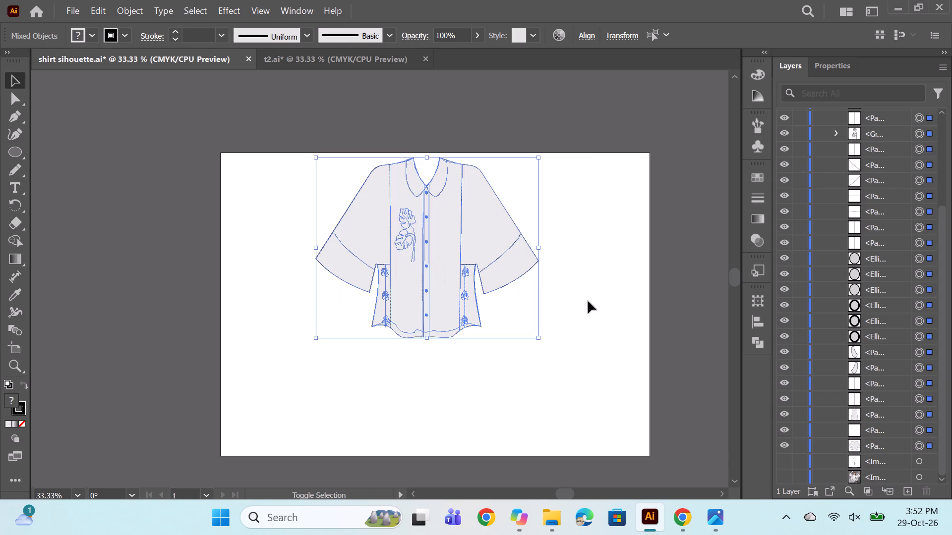
click(610, 264)
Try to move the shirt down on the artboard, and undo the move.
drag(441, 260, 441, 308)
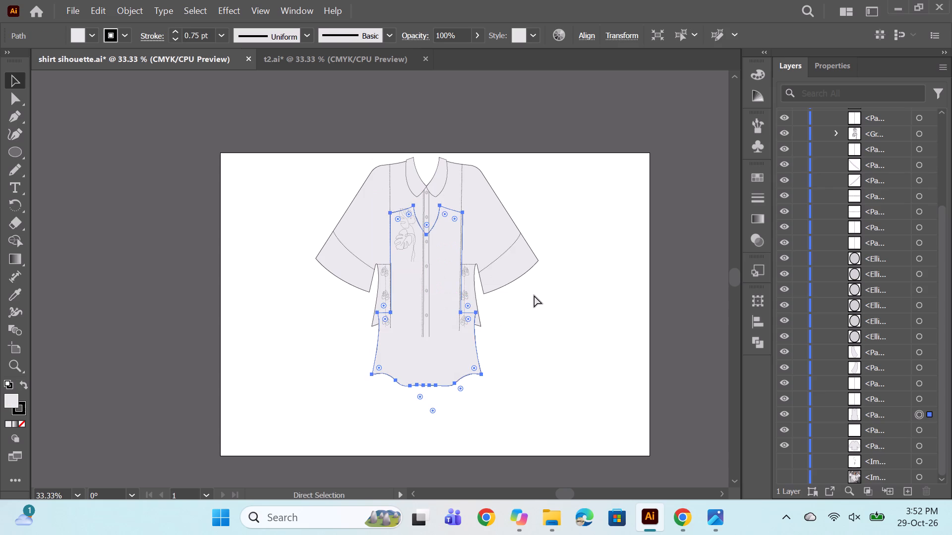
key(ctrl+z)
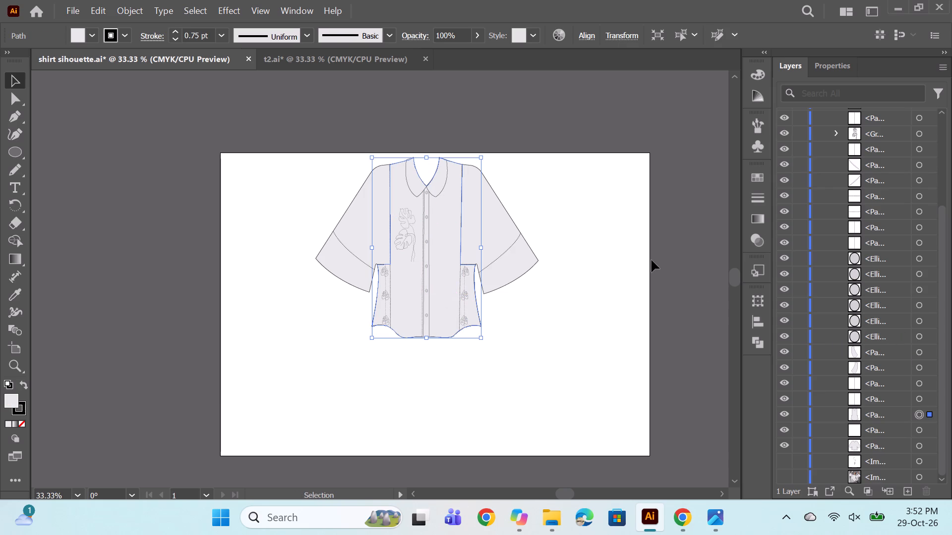
Select every shirt piece from the collar to the hem and group them into a single object.
click(919, 445)
scroll(876, 400, up, 17)
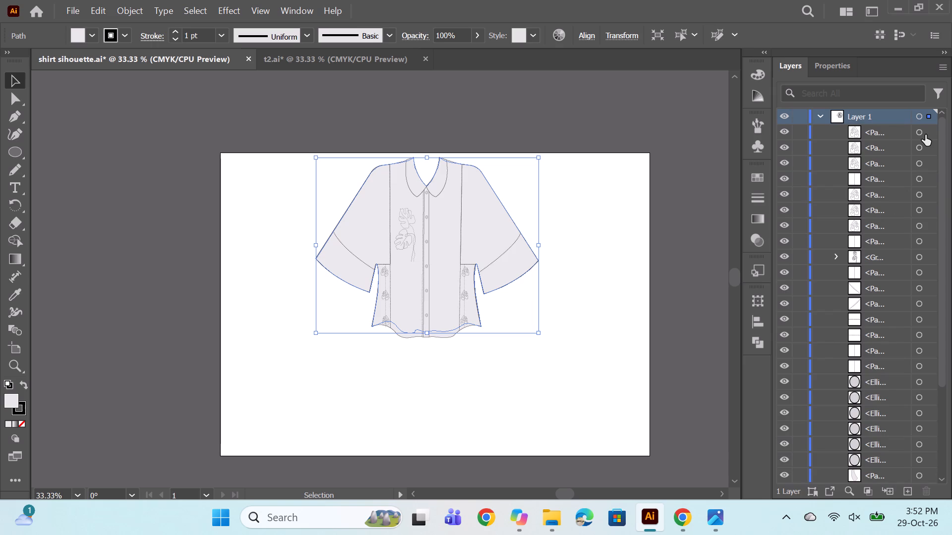
shift+click(922, 134)
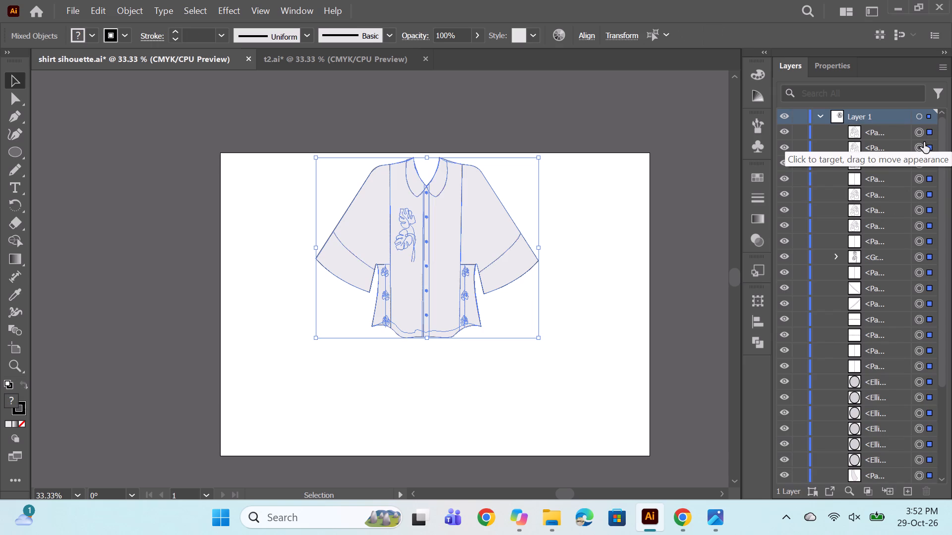
key(ctrl+g)
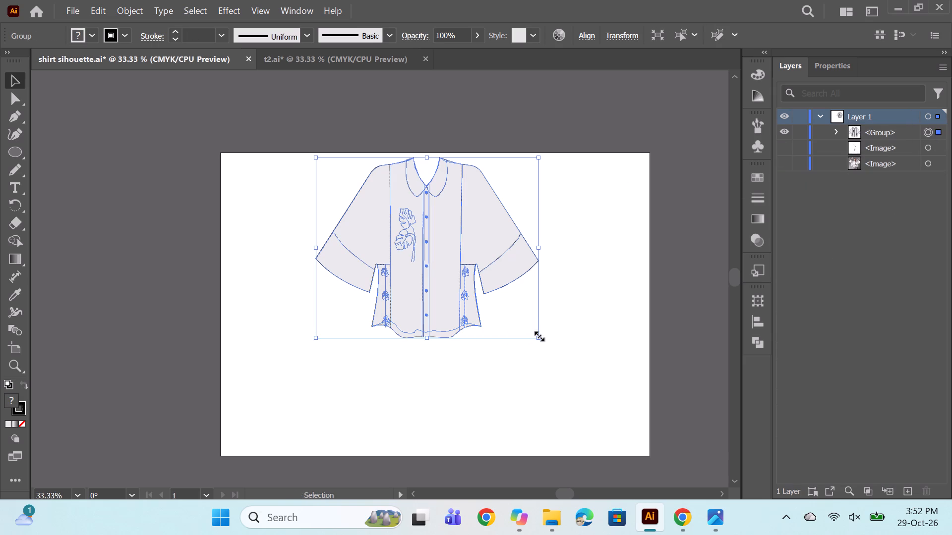
Enlarge the shirt group proportionally about its centre and move it down about 2 in to the middle of the artboard.
alt+shift+drag(538, 335, 557, 359)
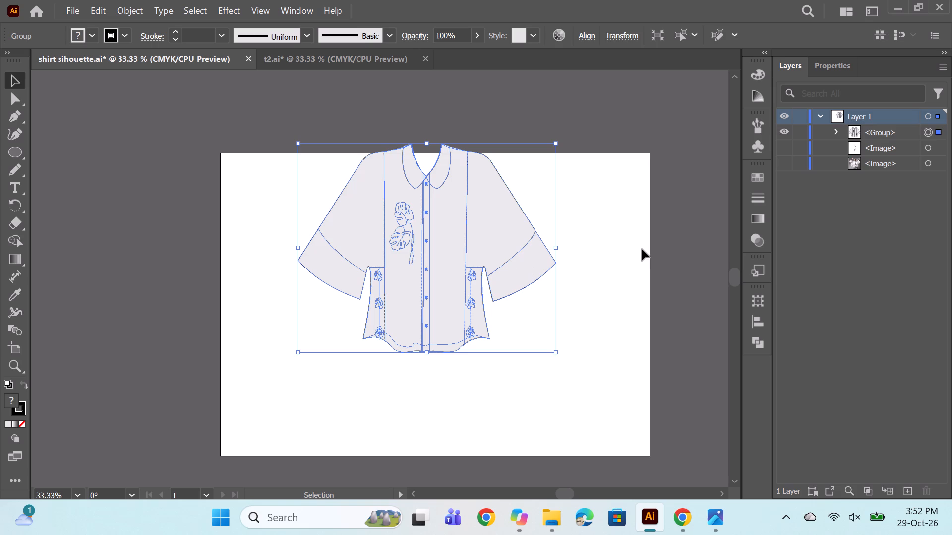
drag(623, 250, 617, 250)
drag(437, 241, 439, 290)
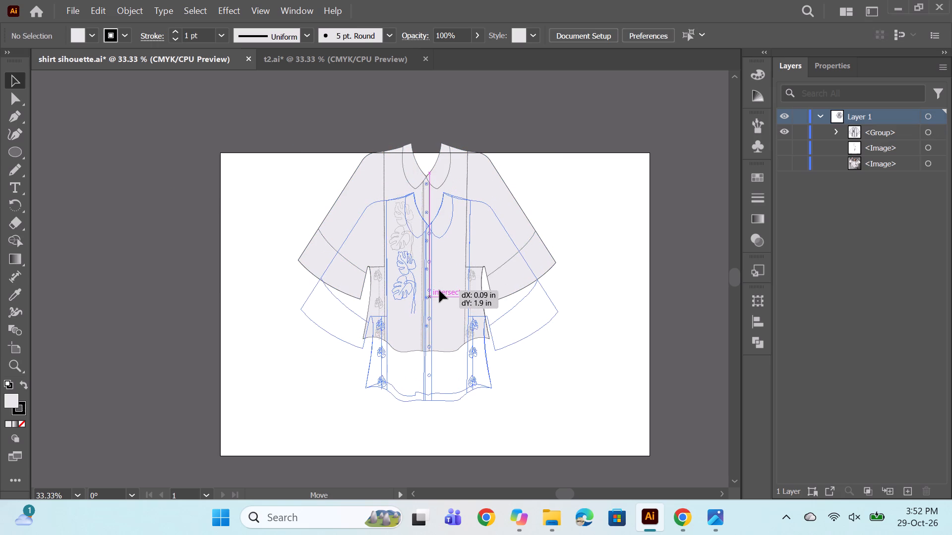
drag(439, 290, 442, 293)
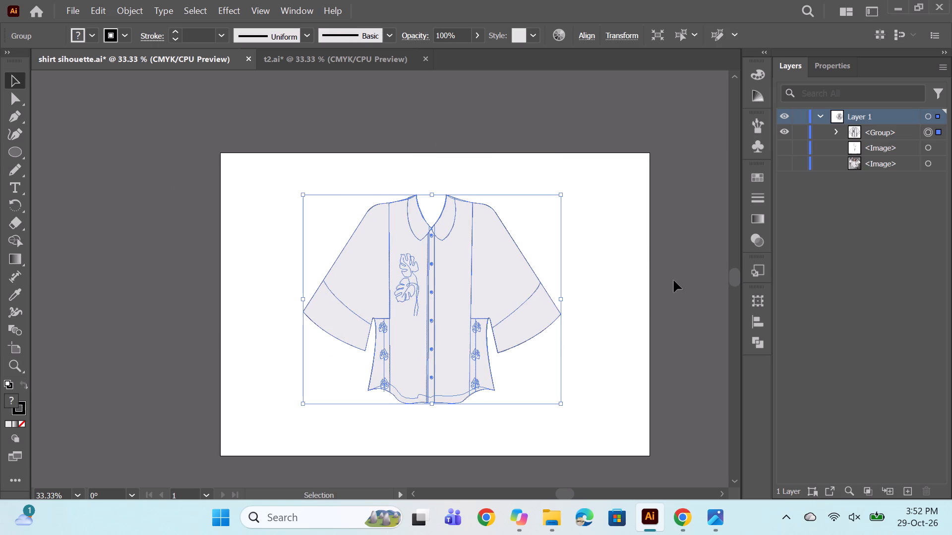
click(672, 288)
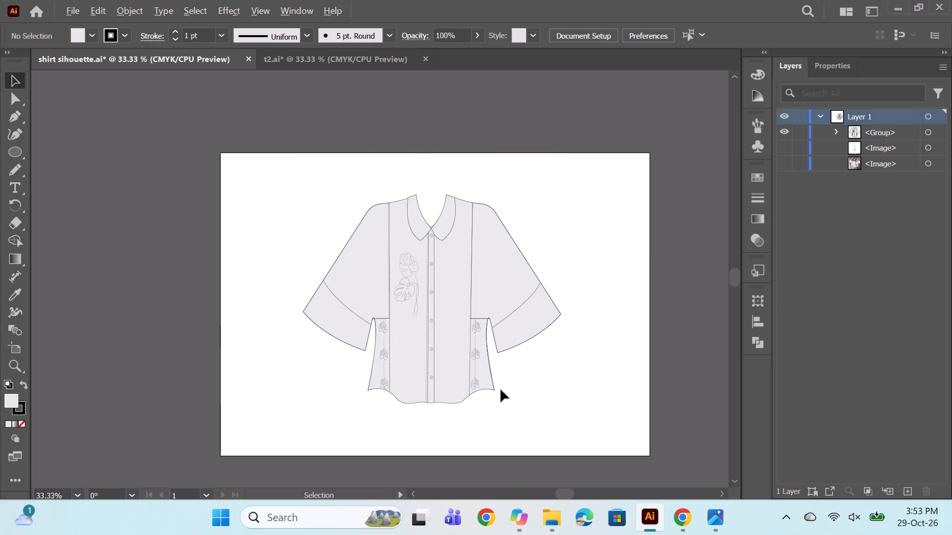
Shorten the thin dashed line through the leaf motifs on the shirt's left side panel so it ends at the curved hem.
alt+scroll(495, 388, up, 3)
alt+scroll(176, 398, up, 1)
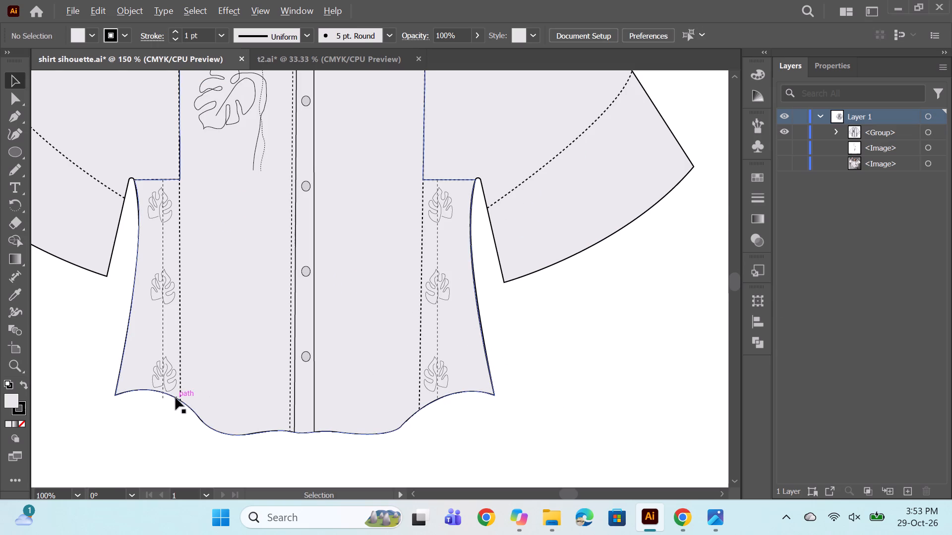
click(833, 129)
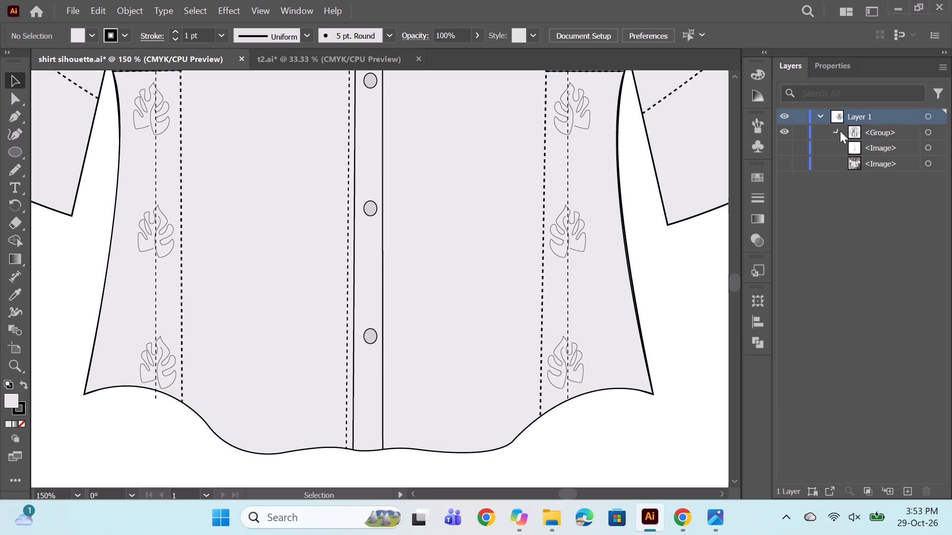
scroll(897, 276, down, 12)
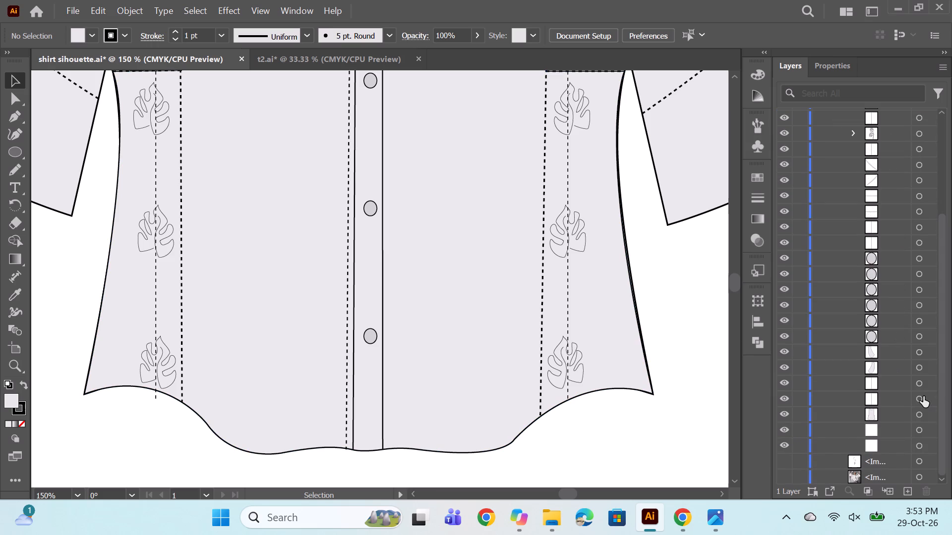
click(921, 398)
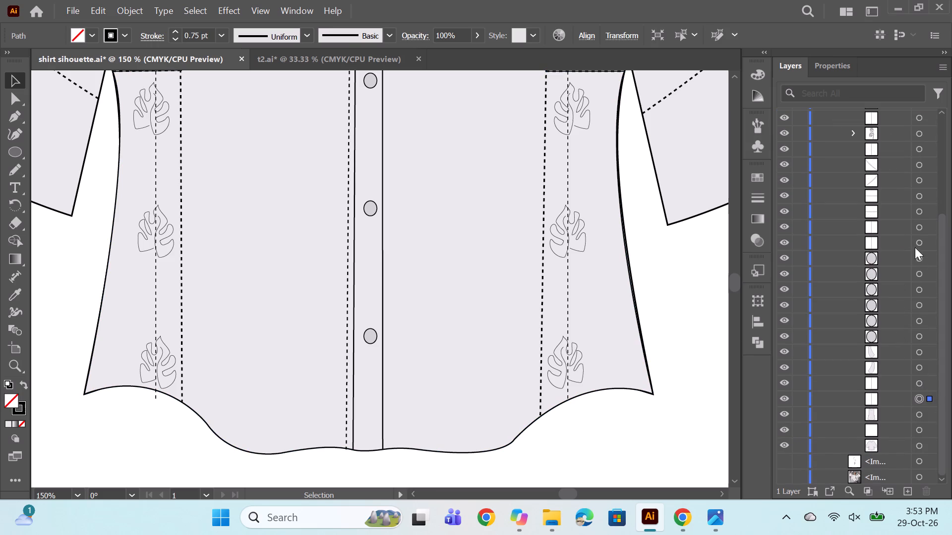
click(915, 228)
click(921, 144)
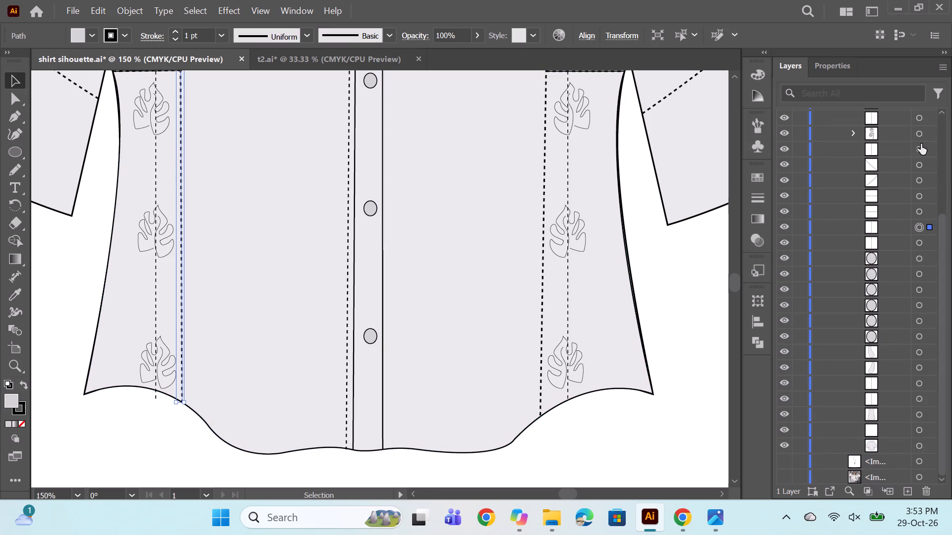
click(919, 119)
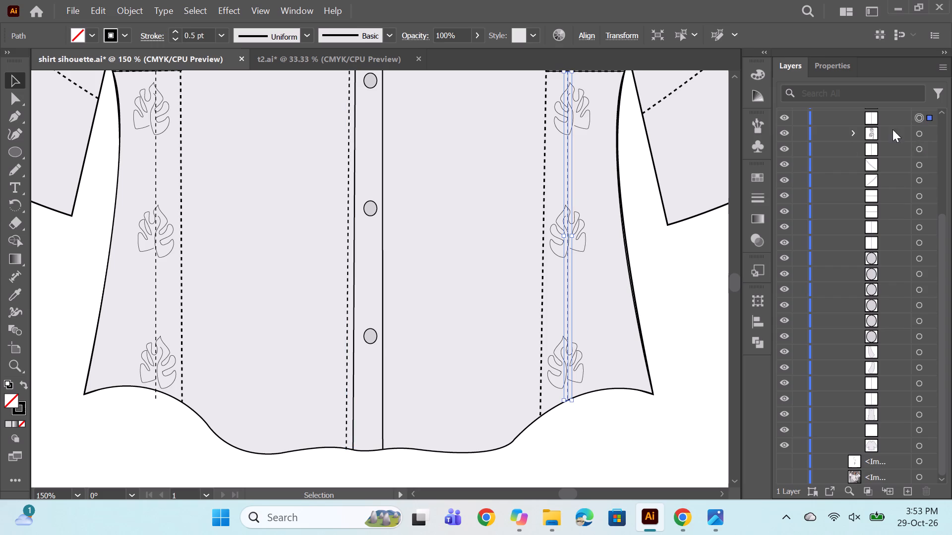
scroll(881, 154, up, 4)
click(919, 192)
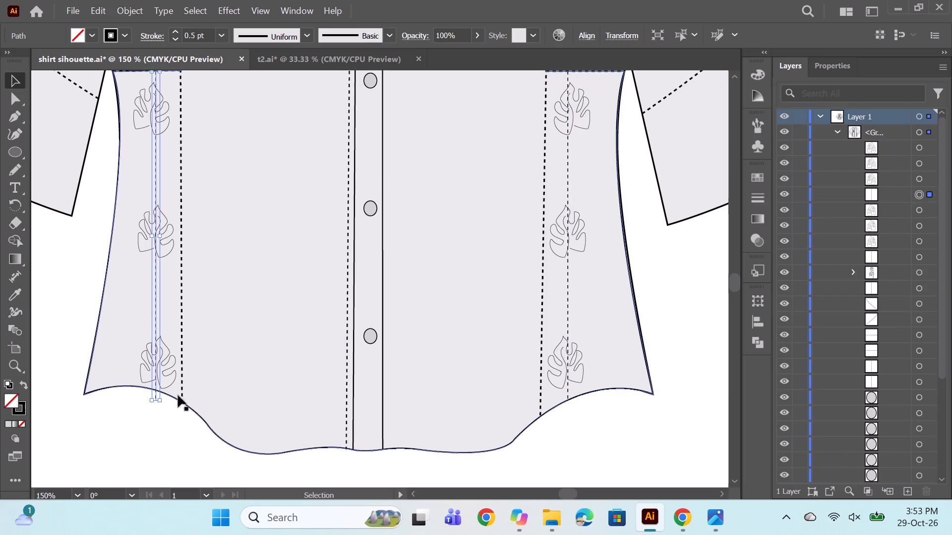
drag(153, 399, 153, 389)
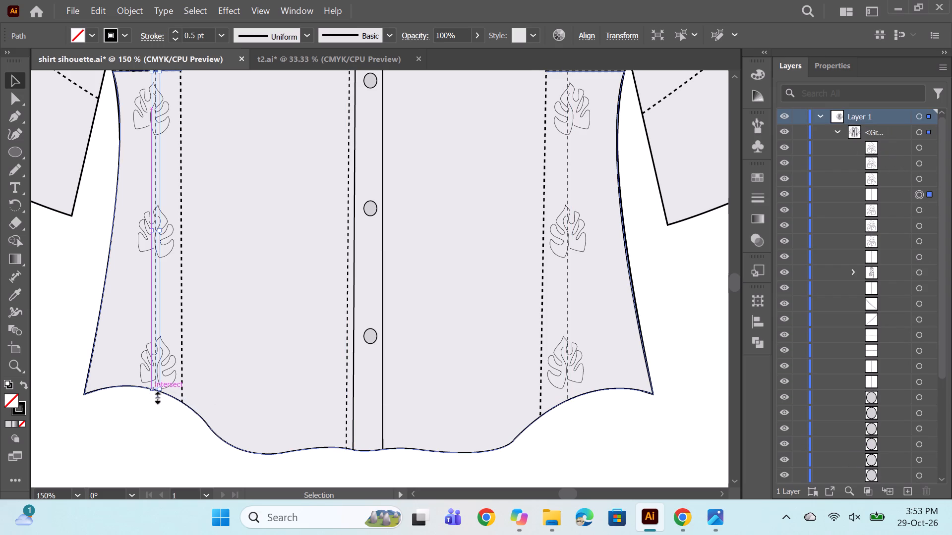
ctrl+click(168, 436)
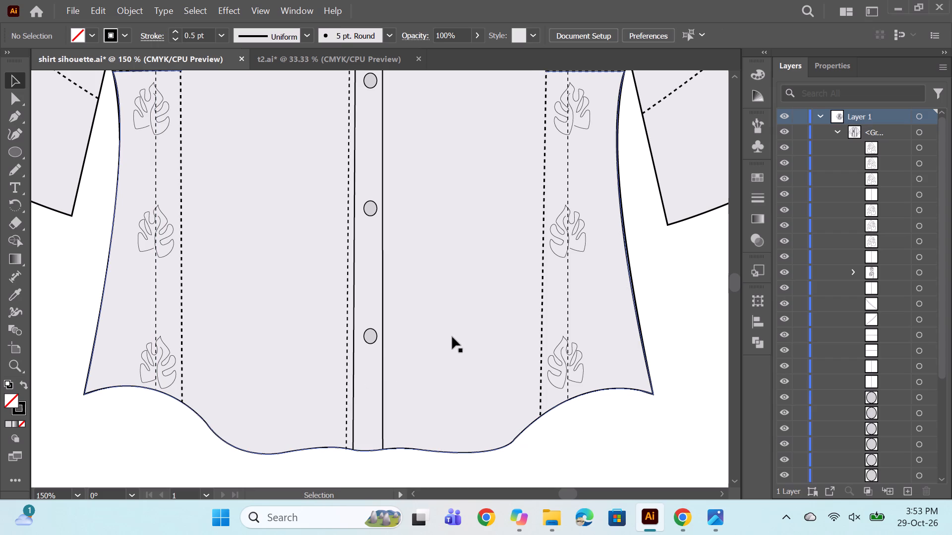
Select the six small leaf motifs on both side panels together with the large leaf artwork group on the chest.
alt+scroll(452, 337, down, 2)
scroll(535, 327, up, 4)
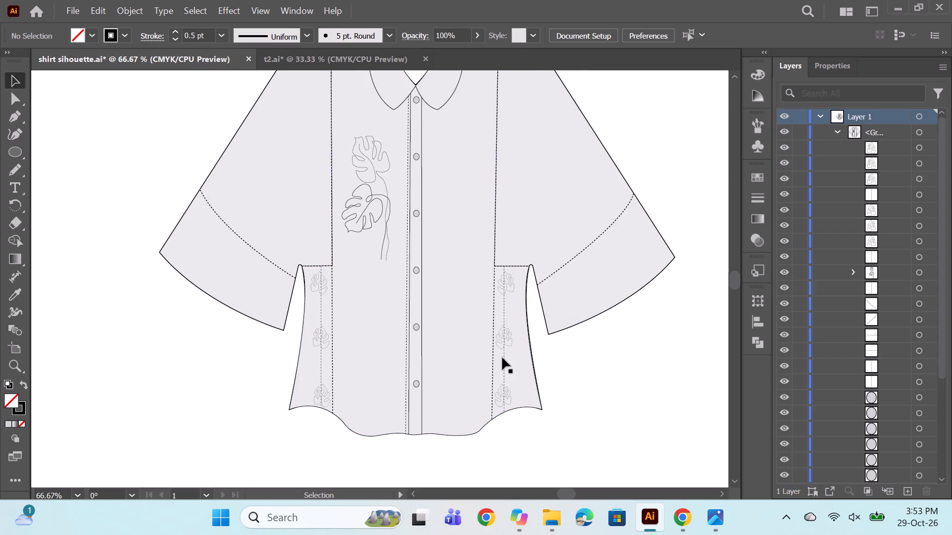
click(921, 147)
ctrl+click(917, 164)
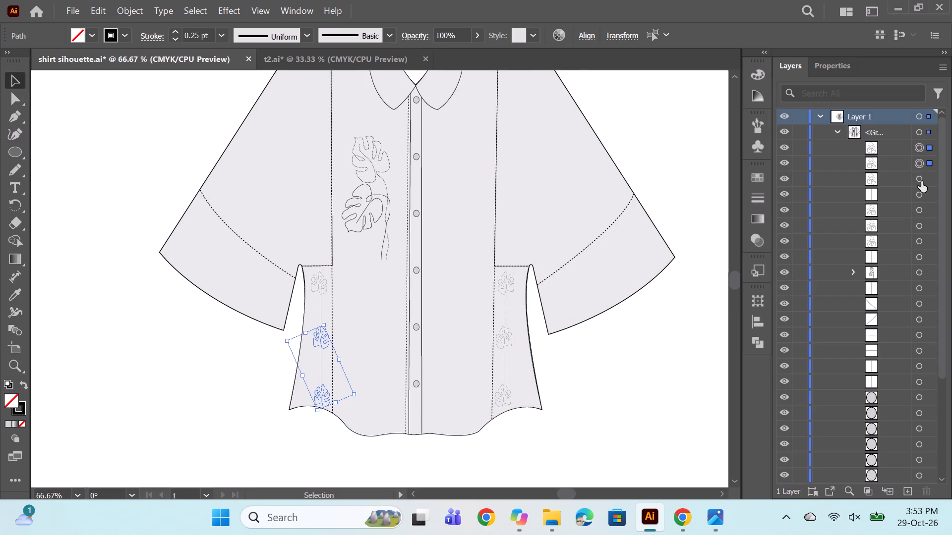
ctrl+click(921, 182)
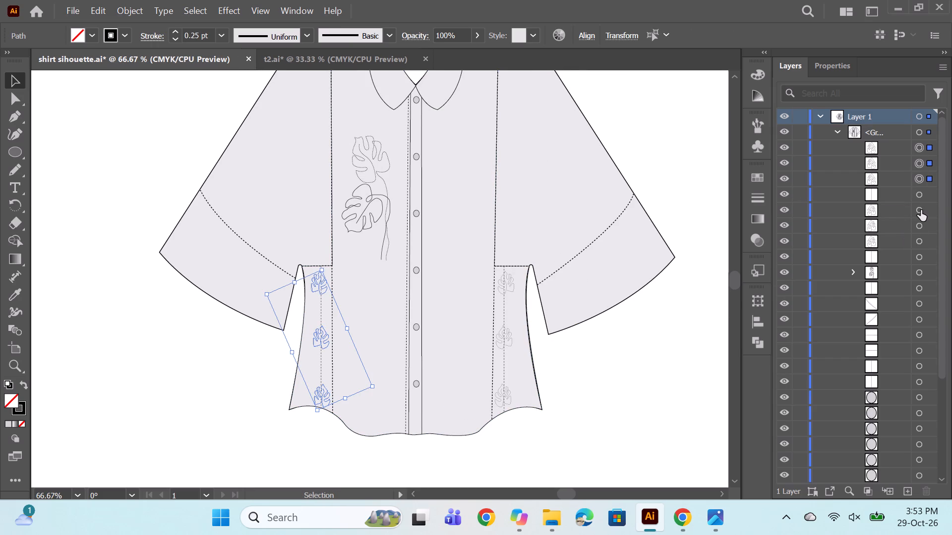
ctrl+click(921, 210)
ctrl+click(923, 225)
ctrl+click(920, 241)
ctrl+click(918, 273)
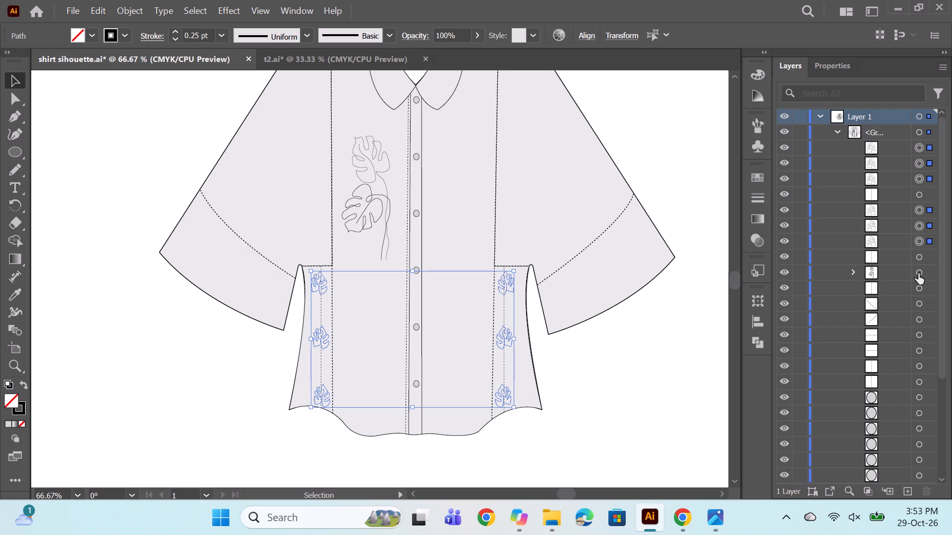
Set the stroke weight of the selected side-panel leaf motifs and the chest leaf artwork to 0.75 pt.
click(757, 198)
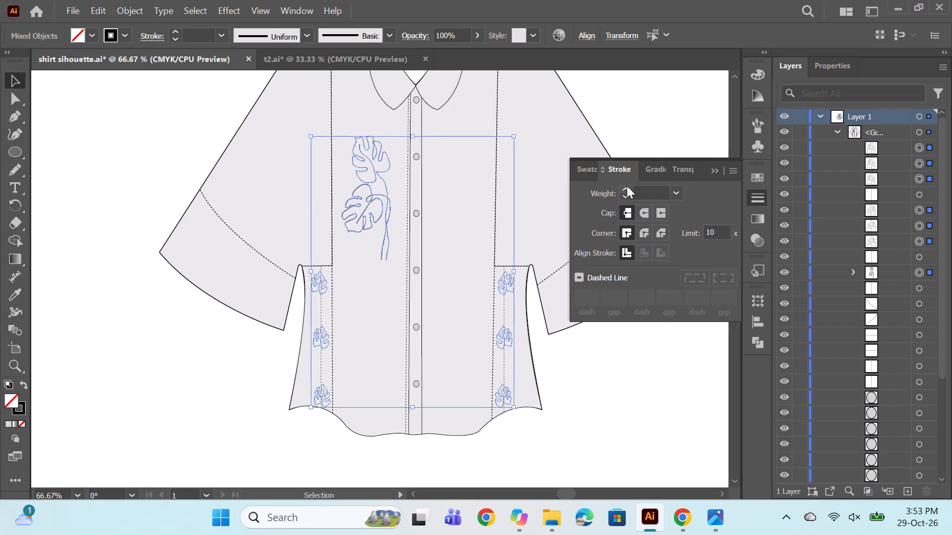
click(627, 186)
click(627, 186)
click(627, 189)
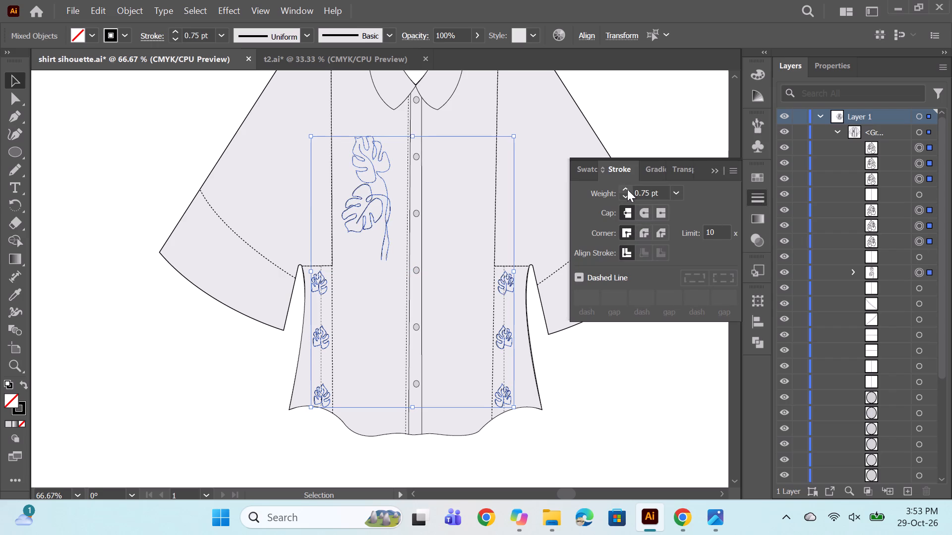
ctrl+click(660, 132)
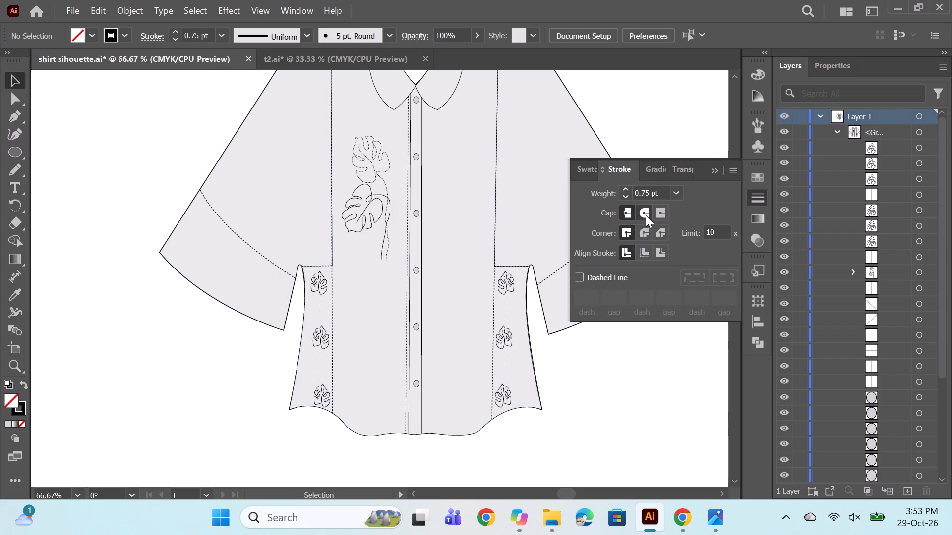
click(713, 170)
ctrl+click(698, 171)
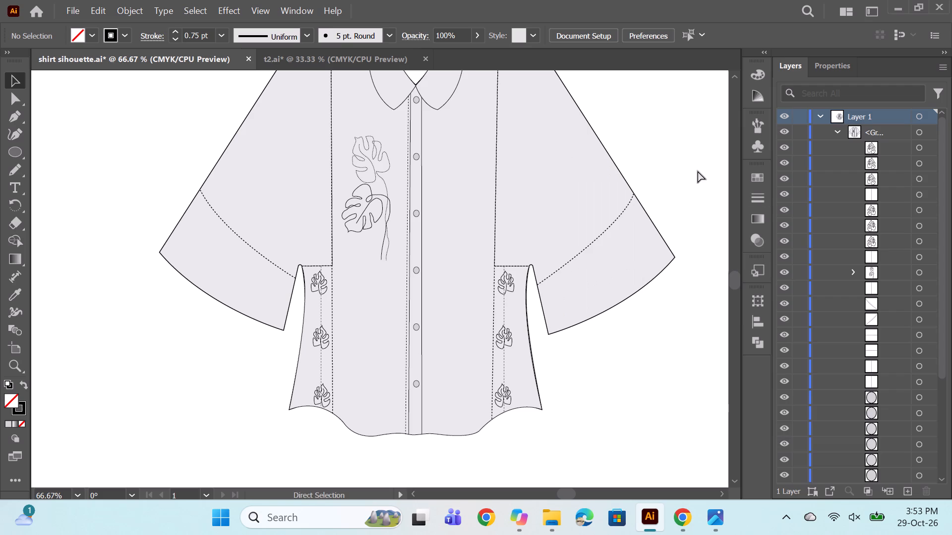
Export the shirt drawing as a JPEG named "shirt sihouette 2" into the DESIGN 6 folder.
alt+scroll(516, 215, down, 1)
ctrl+click(633, 341)
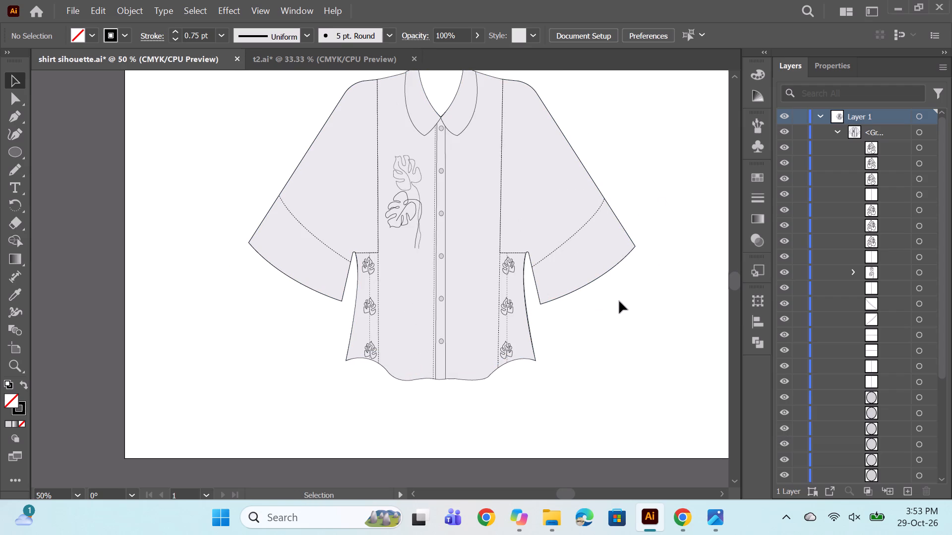
scroll(619, 298, up, 2)
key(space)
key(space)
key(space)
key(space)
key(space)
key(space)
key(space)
drag(630, 374, 591, 384)
alt+scroll(584, 303, down, 1)
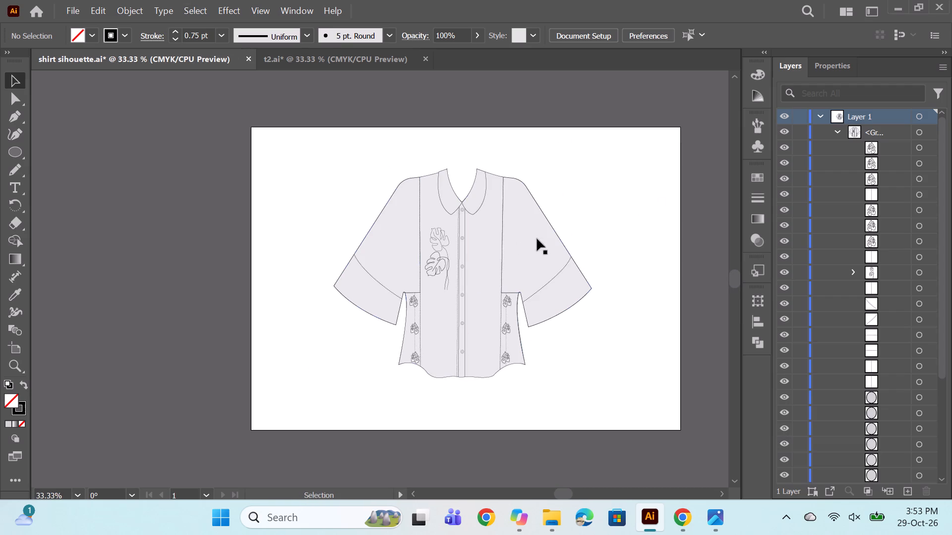
click(74, 10)
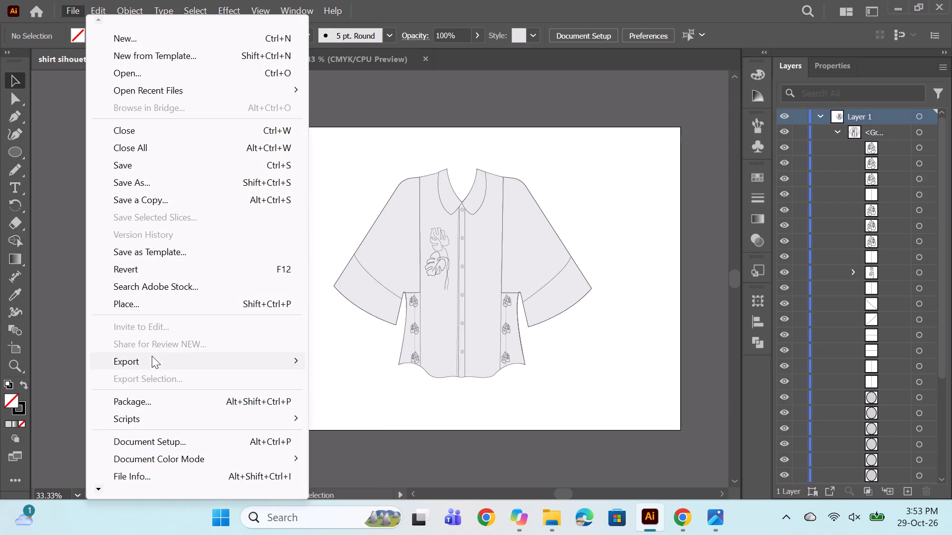
click(146, 366)
click(339, 383)
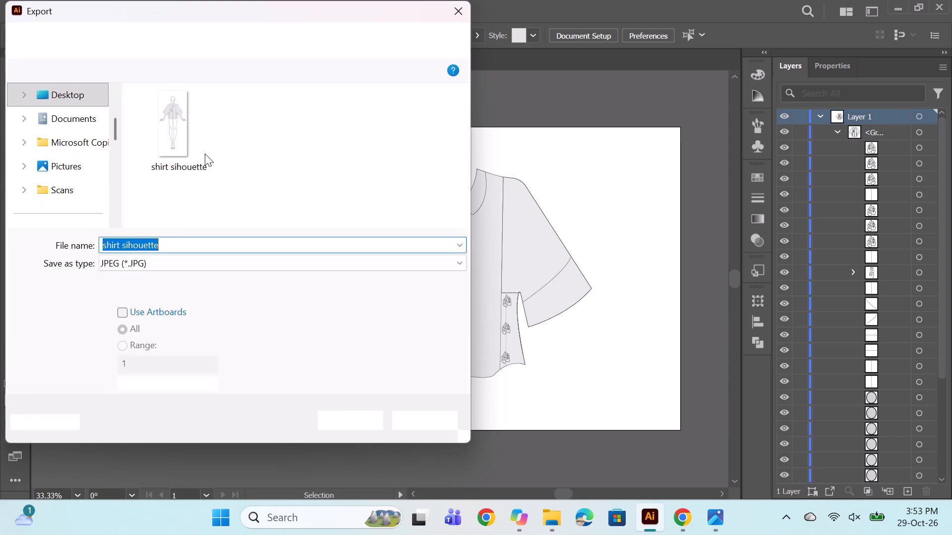
click(157, 243)
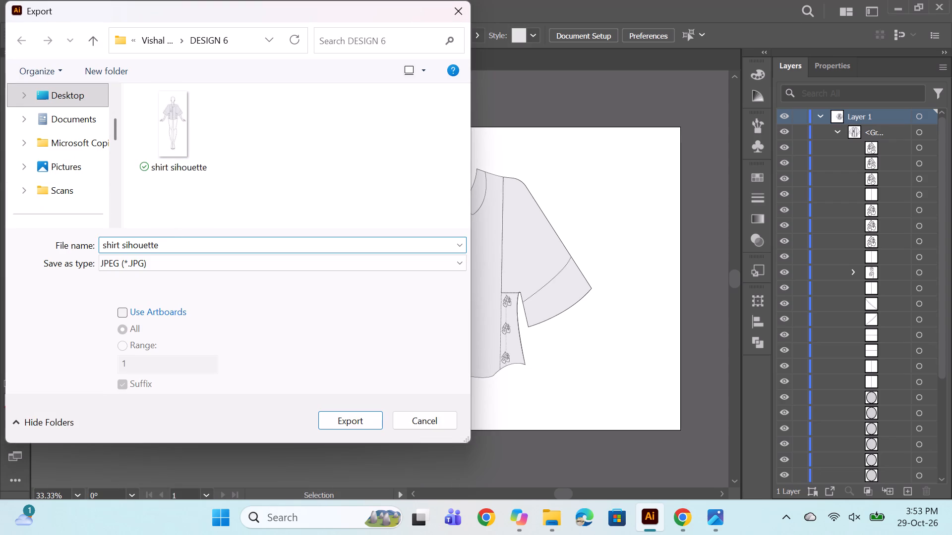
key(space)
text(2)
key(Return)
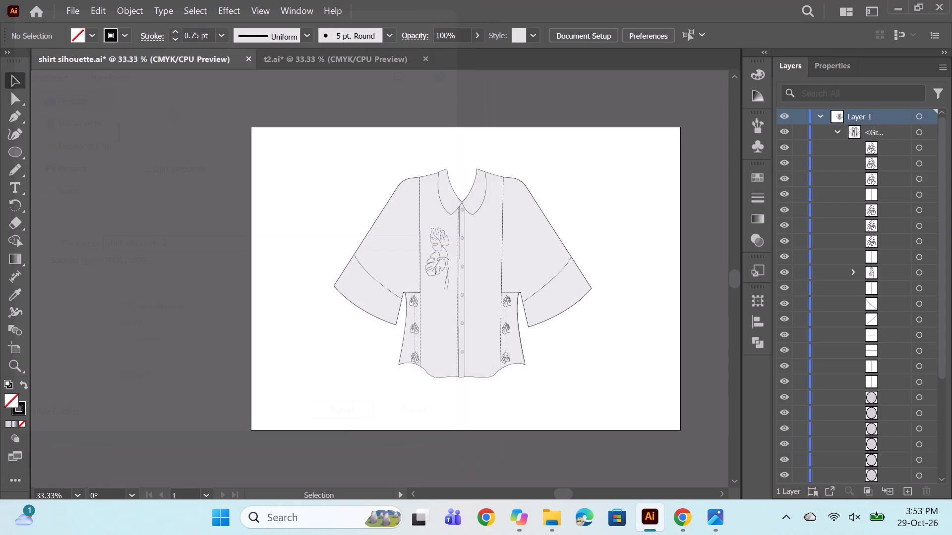
click(515, 445)
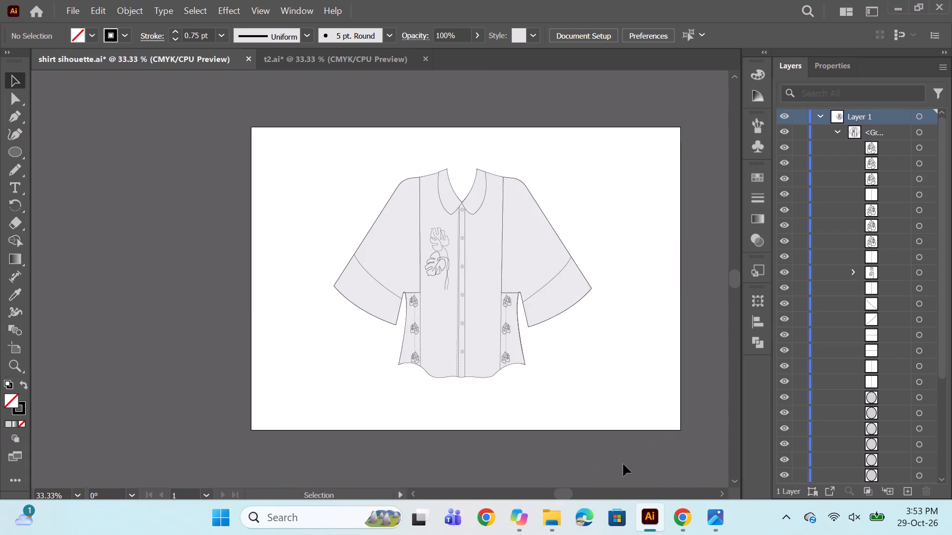